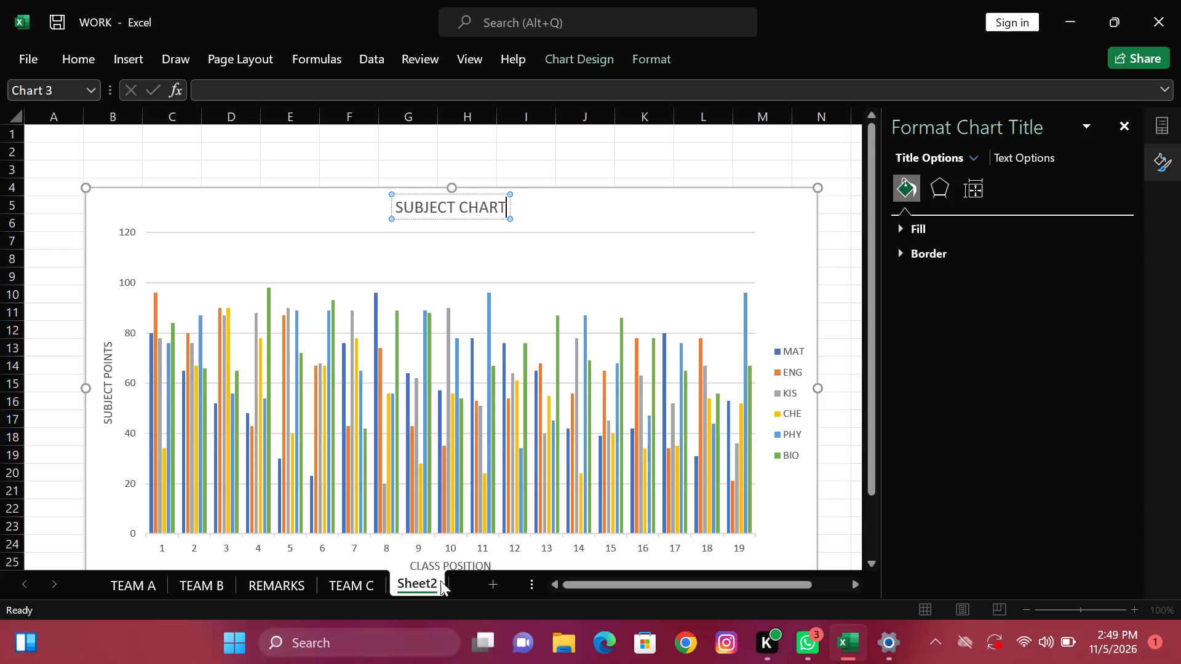
# Rename the Sheet2 worksheet holding the subject chart as TEAM C CHART.
pyautogui.doubleClick(435, 580)
pyautogui.press('BackSpace')
pyautogui.press('BackSpace')
pyautogui.press('BackSpace')
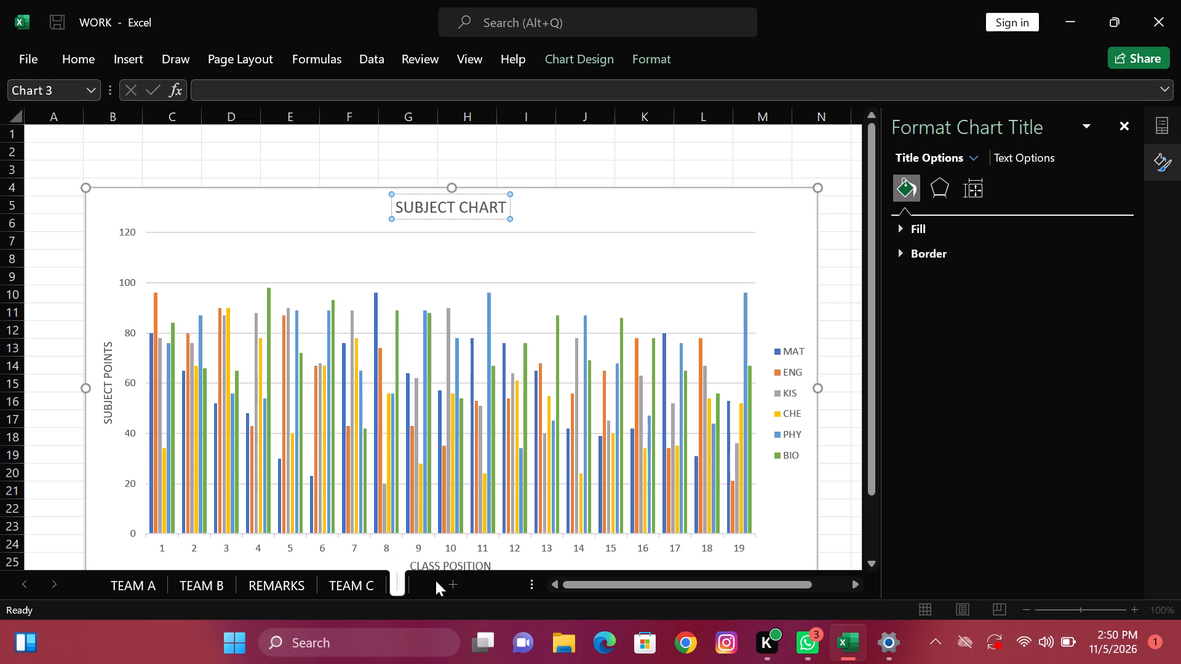
pyautogui.write('TEA')
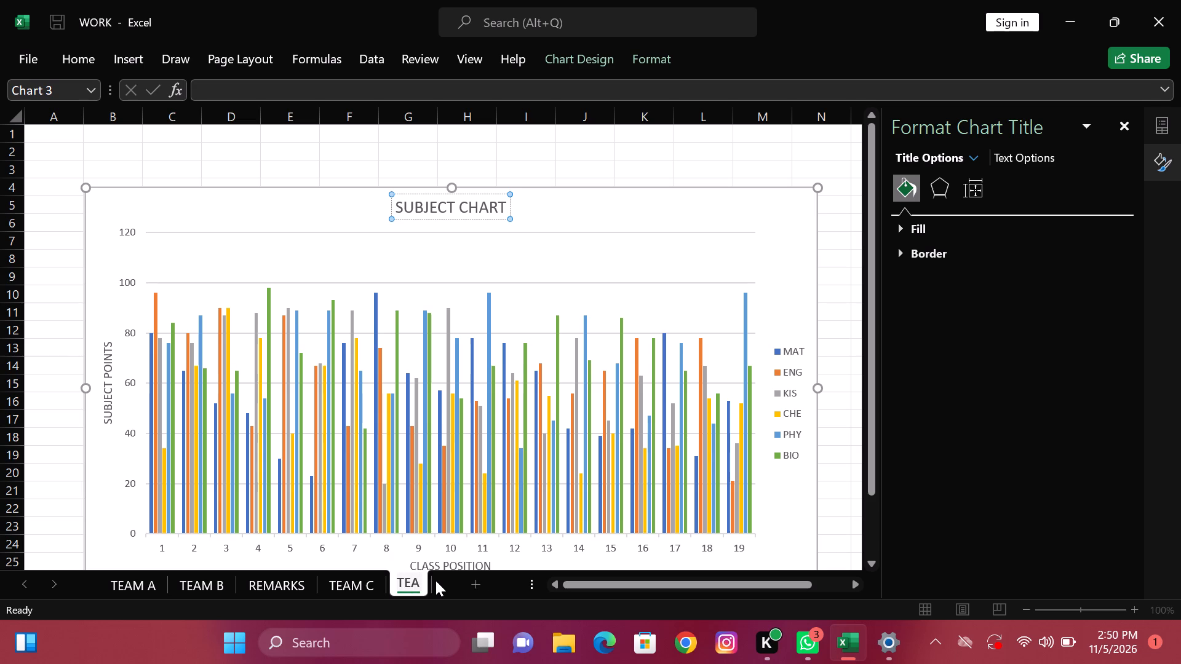
pyautogui.press('m')
pyautogui.press('space')
pyautogui.write('C C')
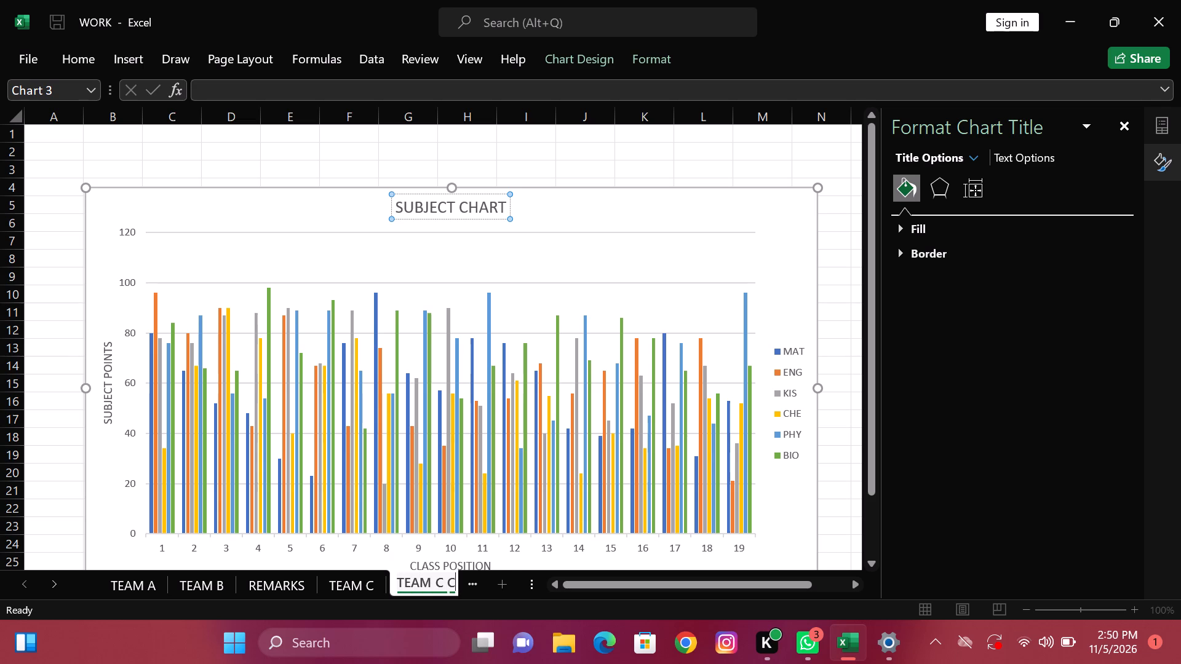
pyautogui.write('HART')
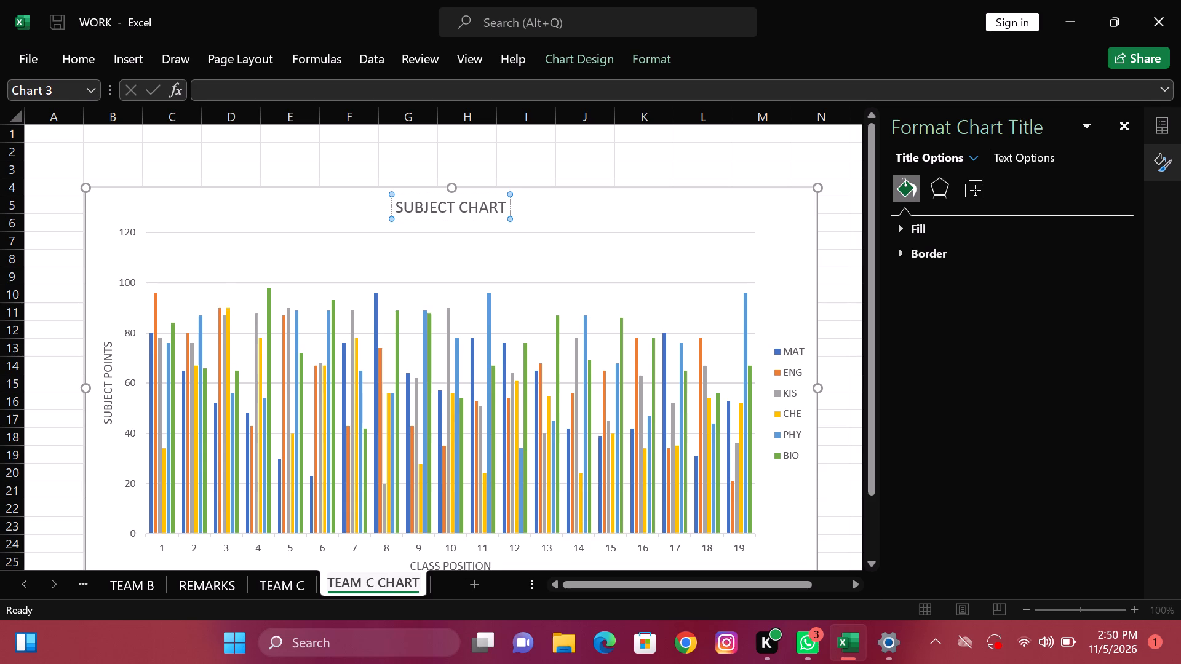
pyautogui.click(296, 184)
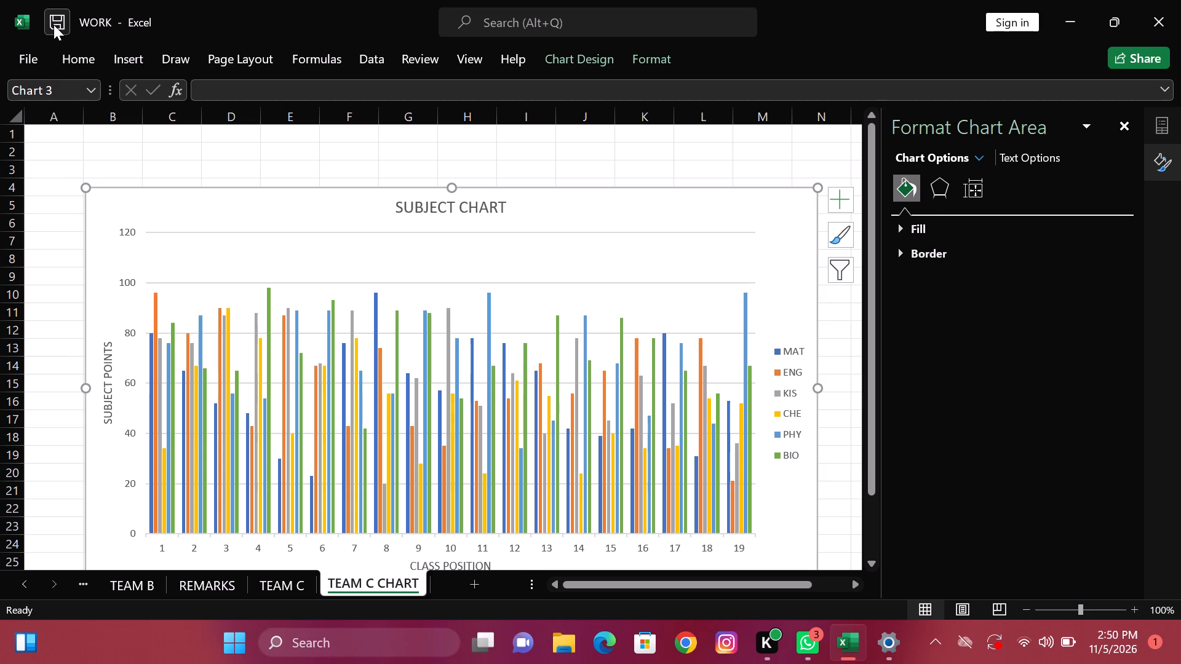
# Save the WORK workbook.
pyautogui.click(52, 19)
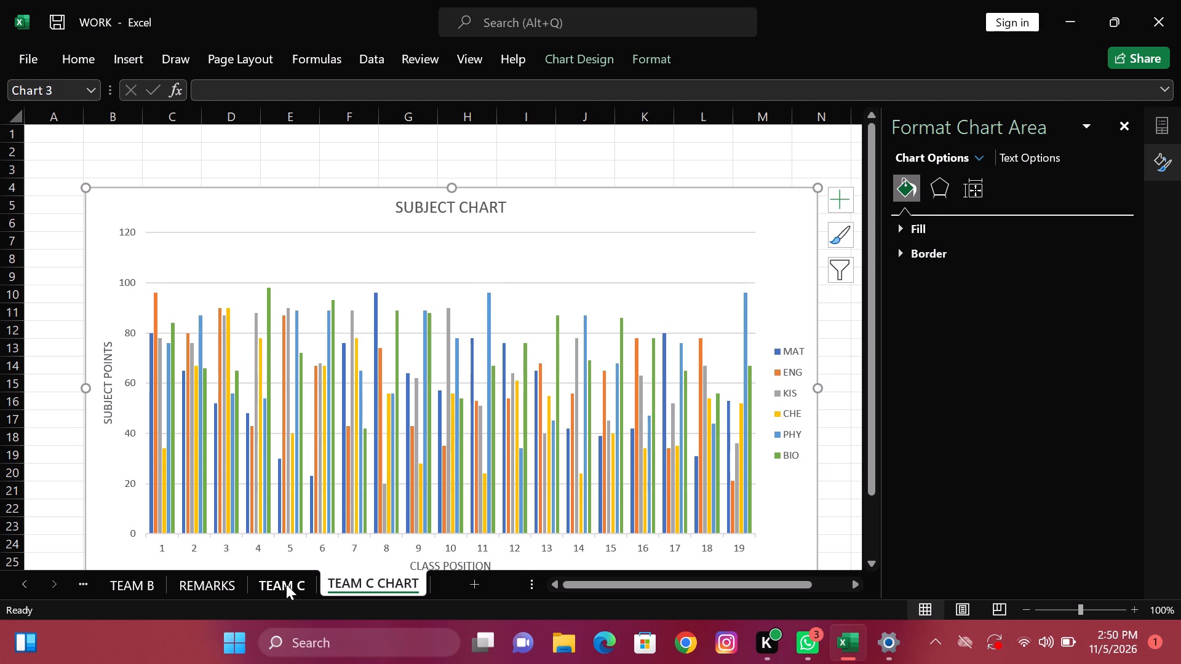
# Delete the untitled column chart that covers the data on the TEAM C sheet.
pyautogui.click(282, 585)
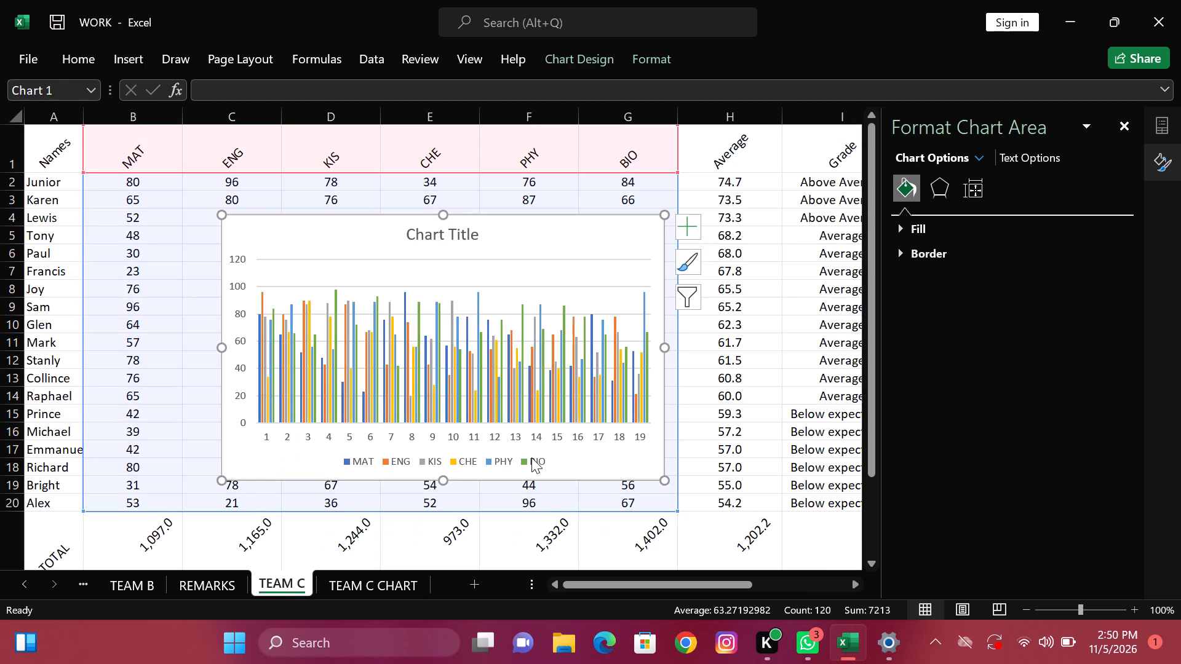
pyautogui.click(539, 245)
pyautogui.doubleClick(539, 245)
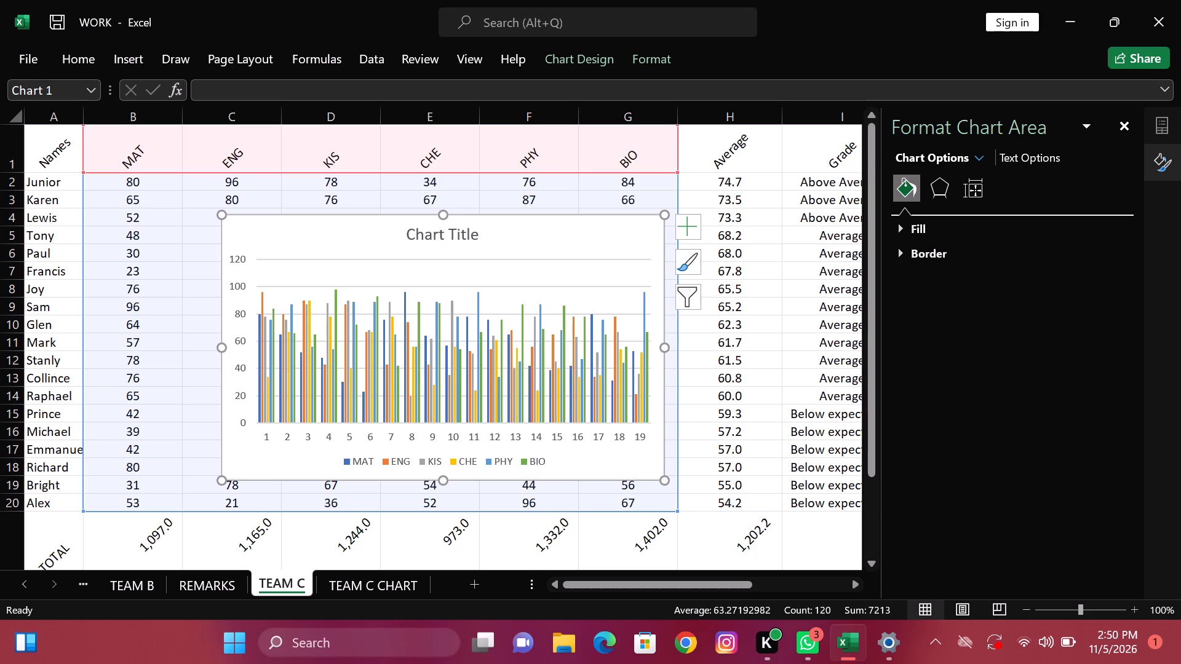
pyautogui.click(661, 216)
pyautogui.tripleClick(661, 216)
pyautogui.moveTo(635, 259); pyautogui.dragTo(613, 251)
pyautogui.moveTo(612, 236); pyautogui.dragTo(732, 621)
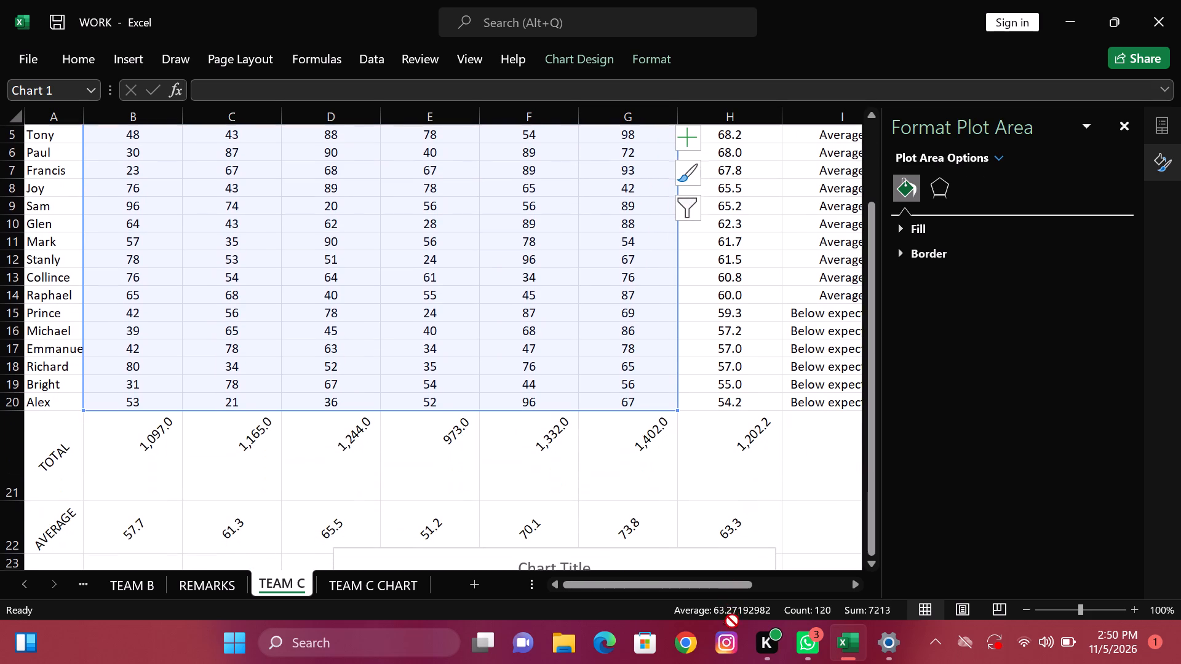
pyautogui.moveTo(732, 621); pyautogui.dragTo(719, 562)
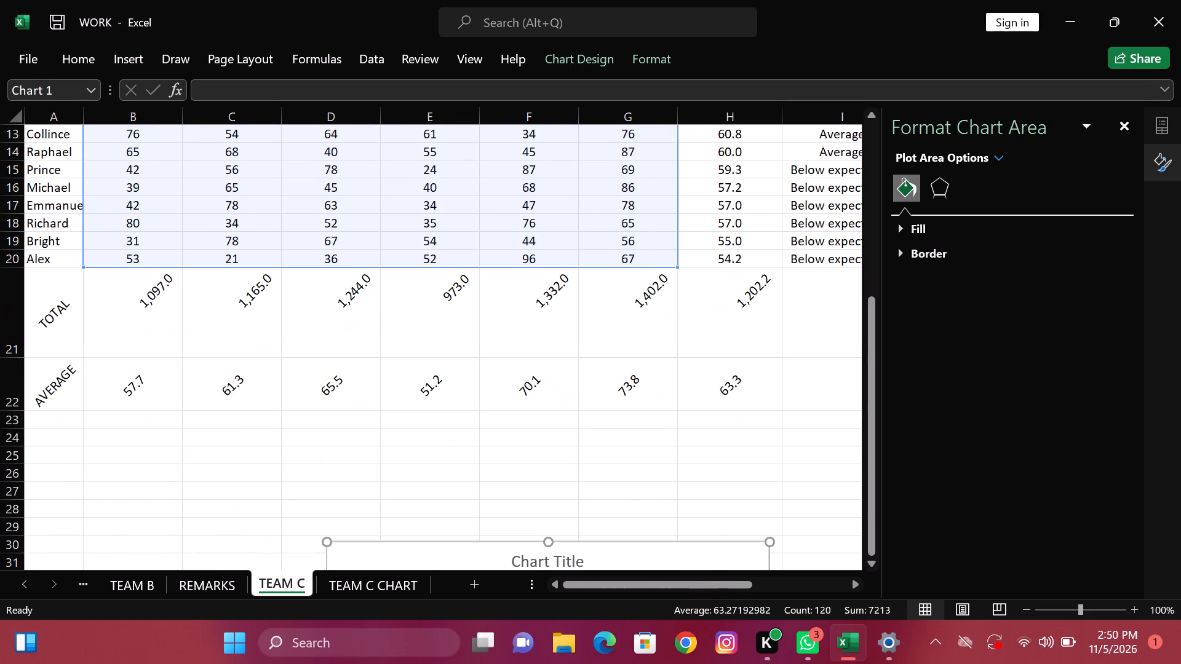
pyautogui.click(707, 547)
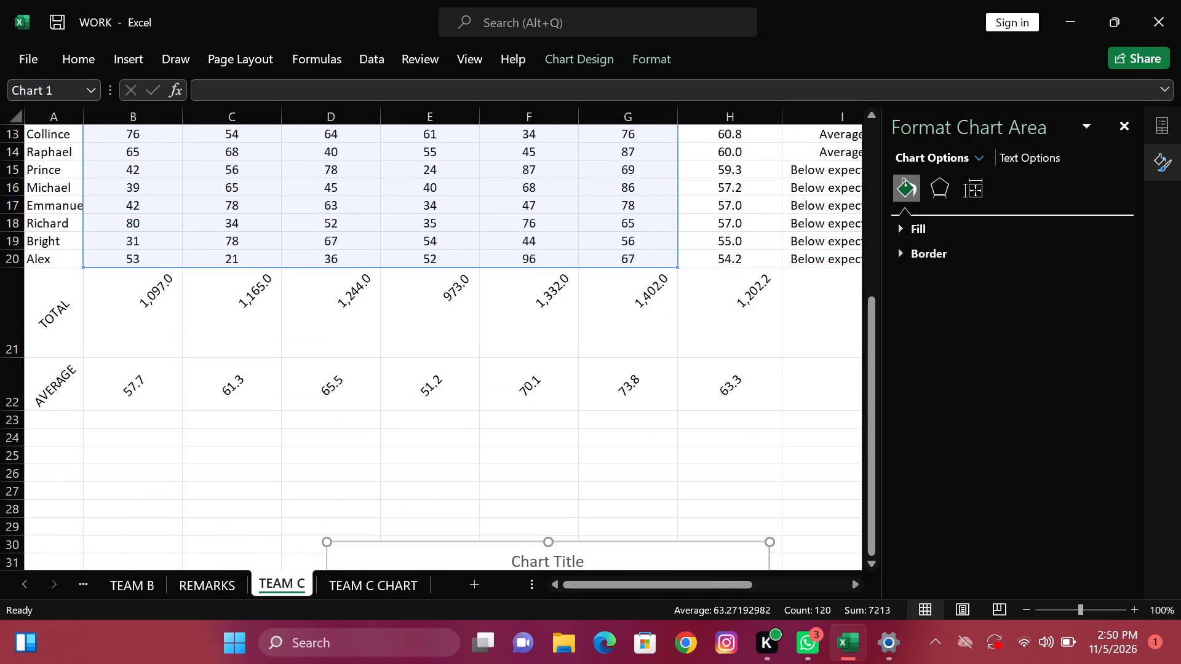
pyautogui.press('BackSpace')
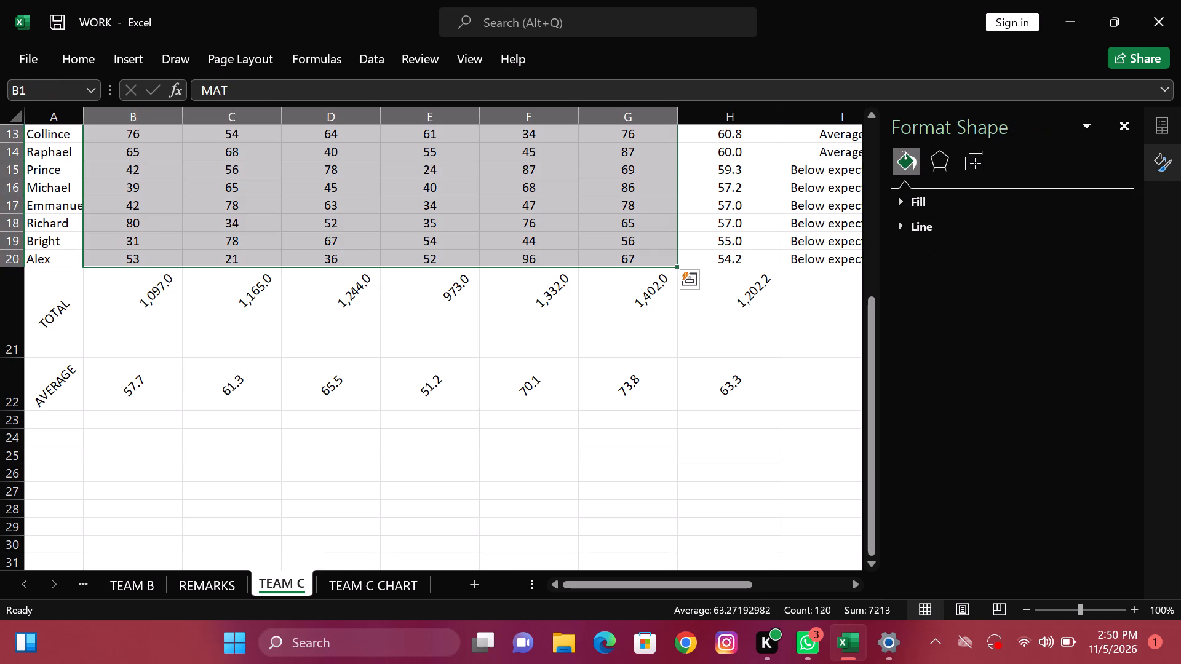
pyautogui.click(694, 468)
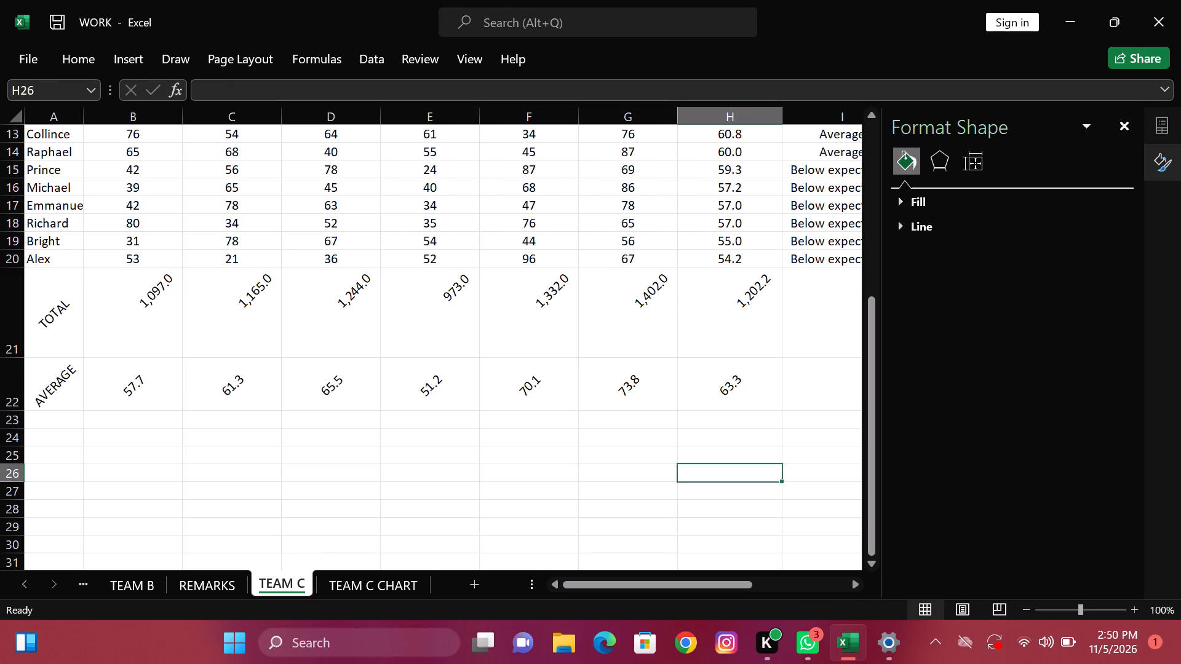
# Look over the TEAM C table from its first rows across to the last columns.
pyautogui.tripleClick(872, 116)
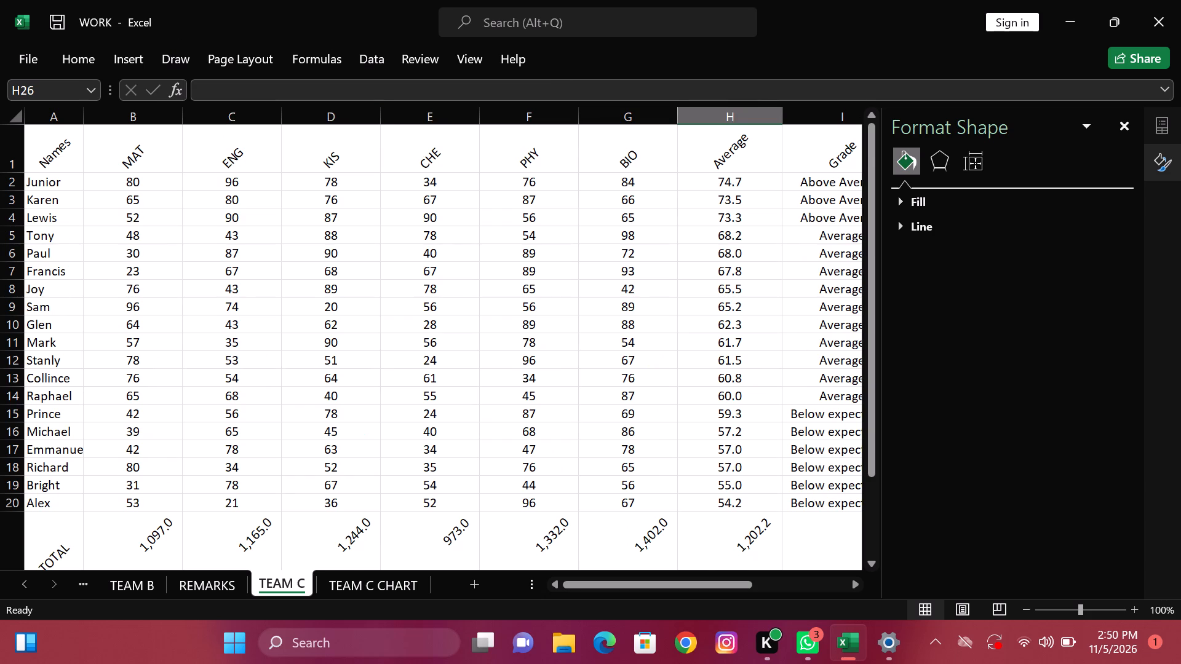
pyautogui.tripleClick(853, 581)
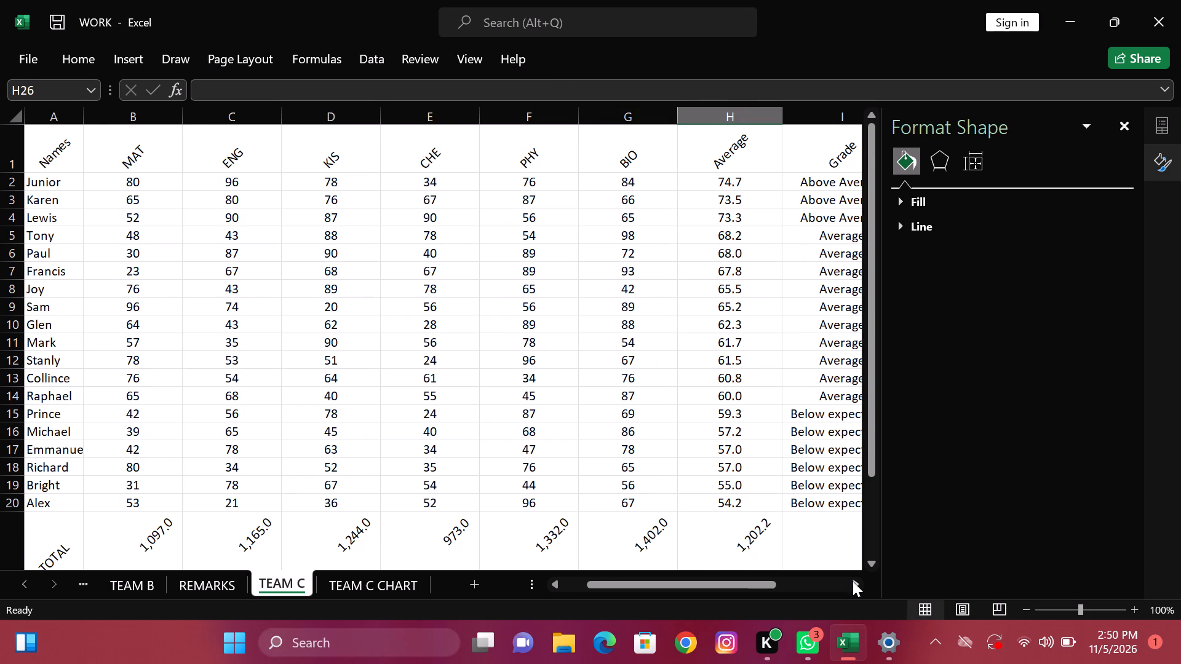
pyautogui.tripleClick(853, 581)
pyautogui.tripleClick(853, 581)
pyautogui.click(853, 581)
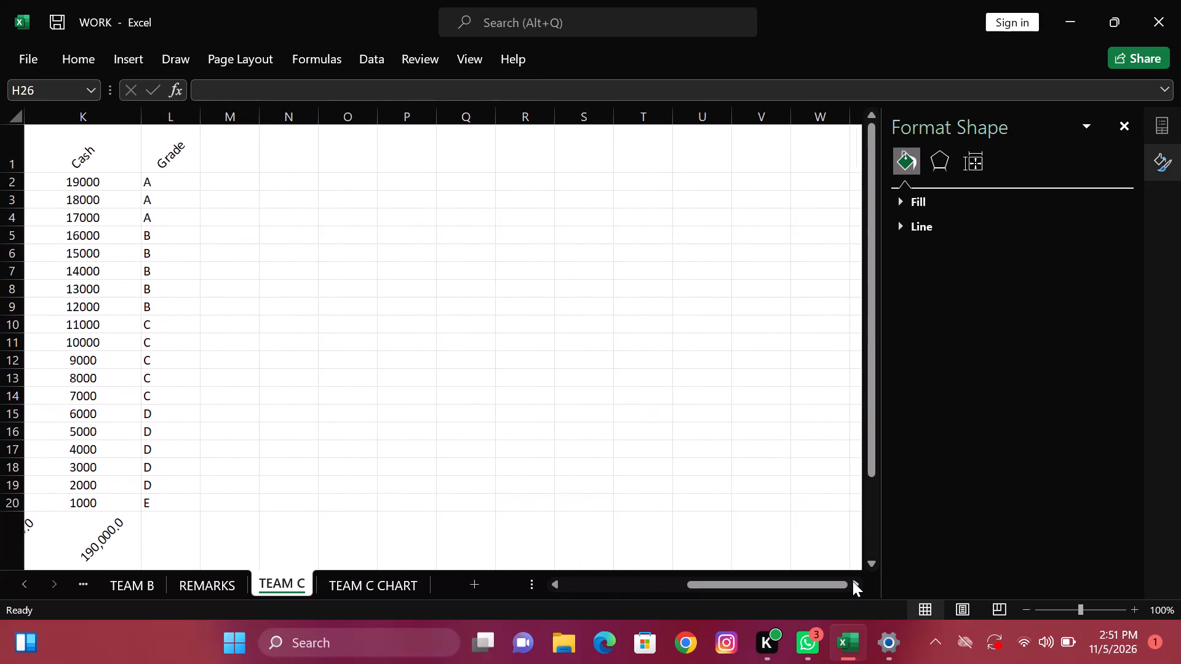
# Switch to the TEAM A worksheet.
pyautogui.click(31, 584)
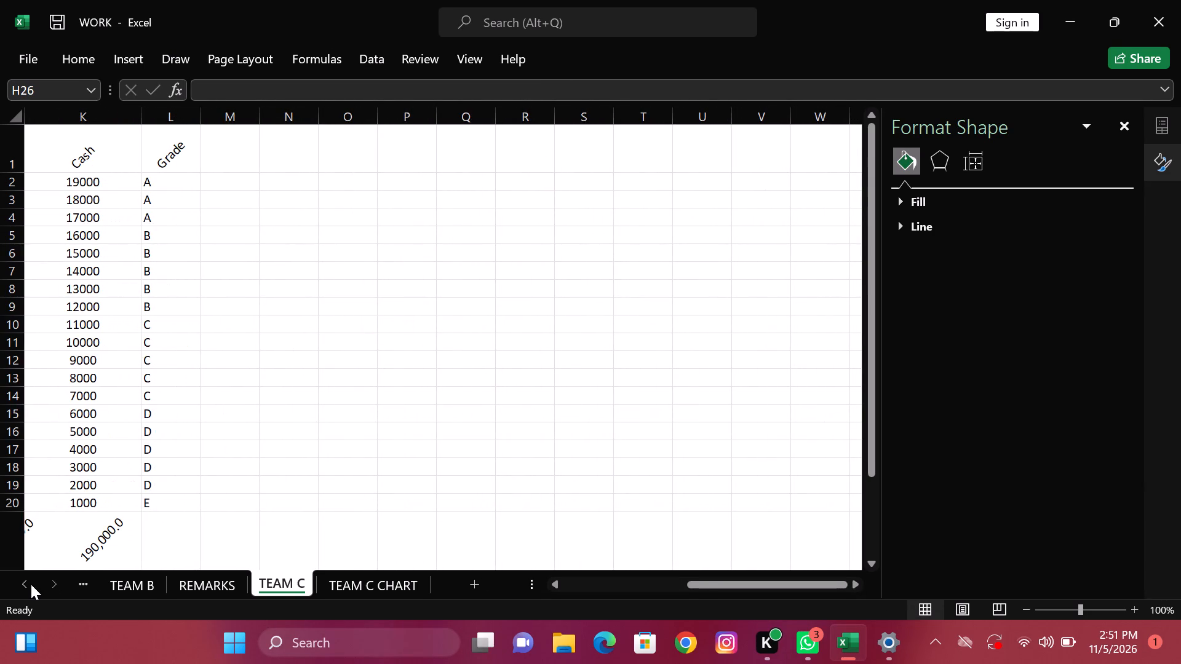
pyautogui.tripleClick(31, 584)
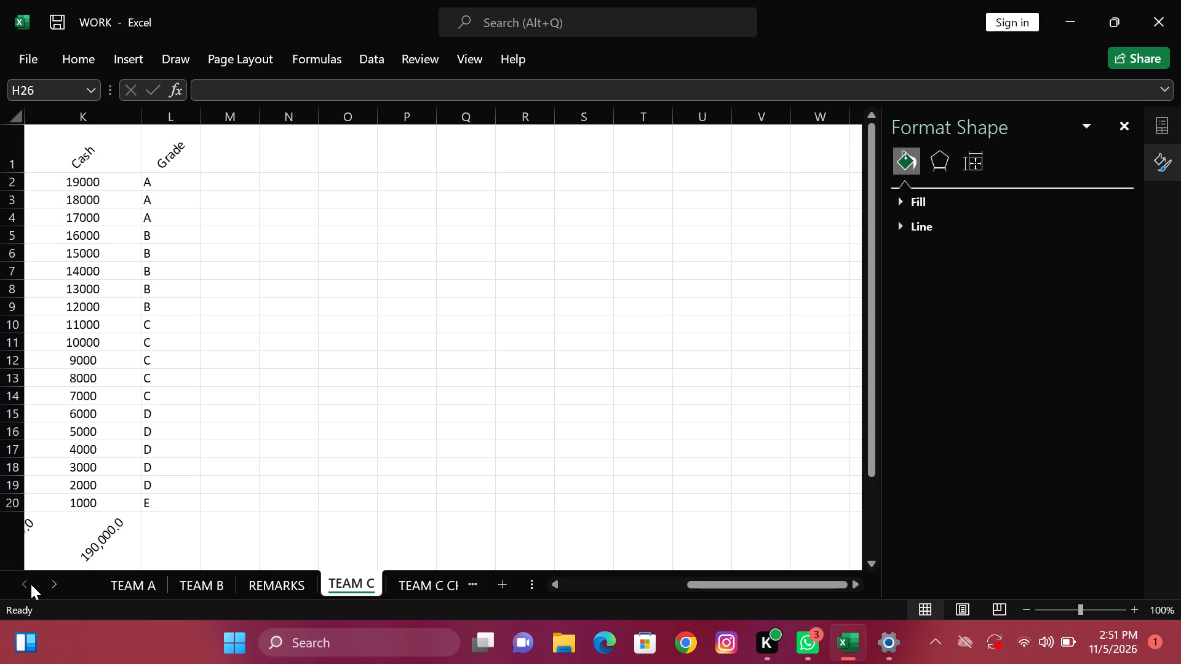
pyautogui.tripleClick(31, 584)
pyautogui.moveTo(31, 584); pyautogui.dragTo(20, 582)
pyautogui.tripleClick(20, 582)
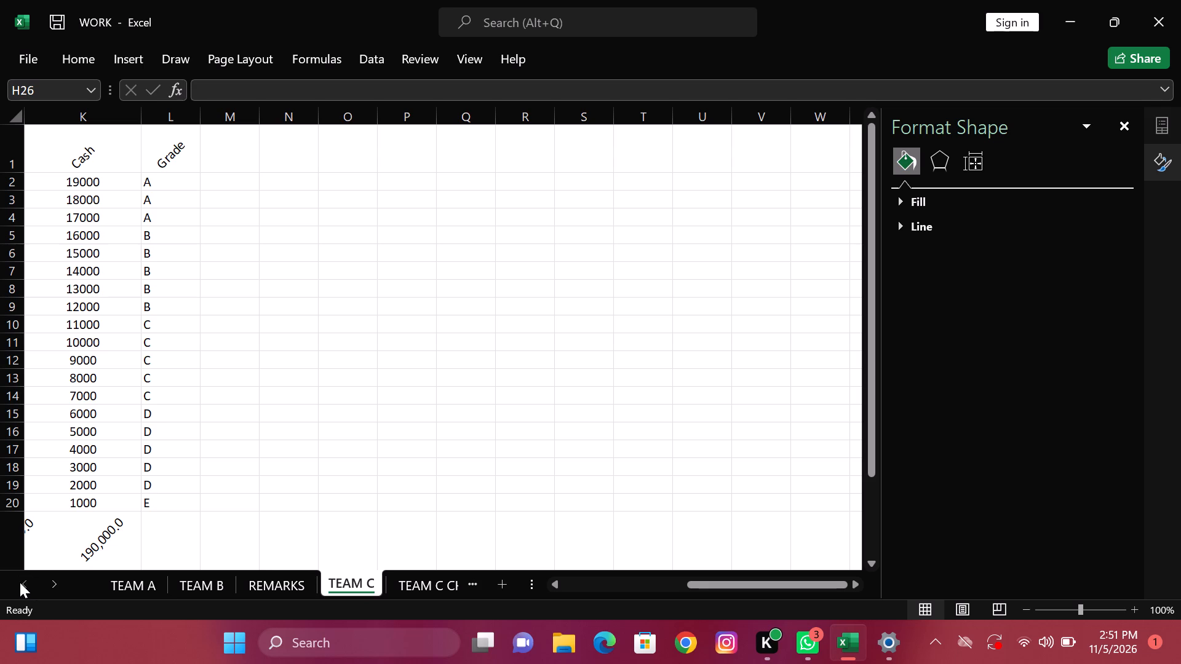
pyautogui.click(20, 582)
pyautogui.moveTo(20, 582); pyautogui.dragTo(66, 582)
pyautogui.click(117, 583)
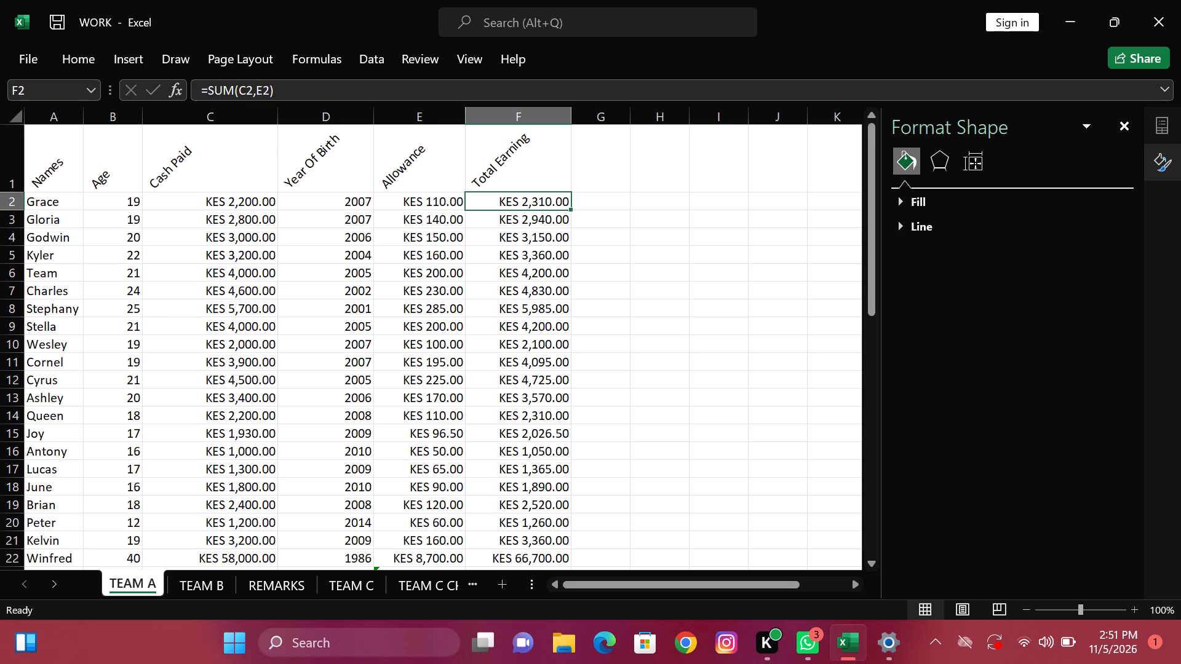
# Sort the TEAM A table by Total Earning (F2:F25) from largest to smallest, expanding the selection to the adjacent columns.
pyautogui.moveTo(517, 204); pyautogui.dragTo(584, 341)
pyautogui.scroll(2, 516, 213)
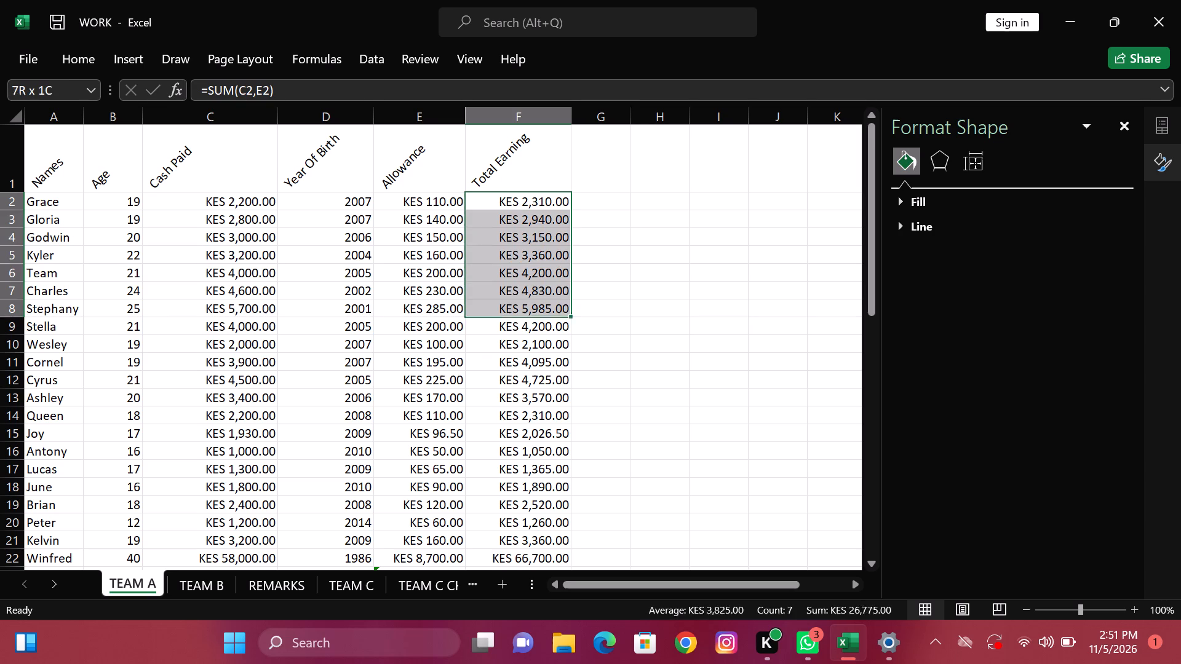
pyautogui.scroll(1, 584, 341)
pyautogui.moveTo(584, 341); pyautogui.dragTo(637, 565)
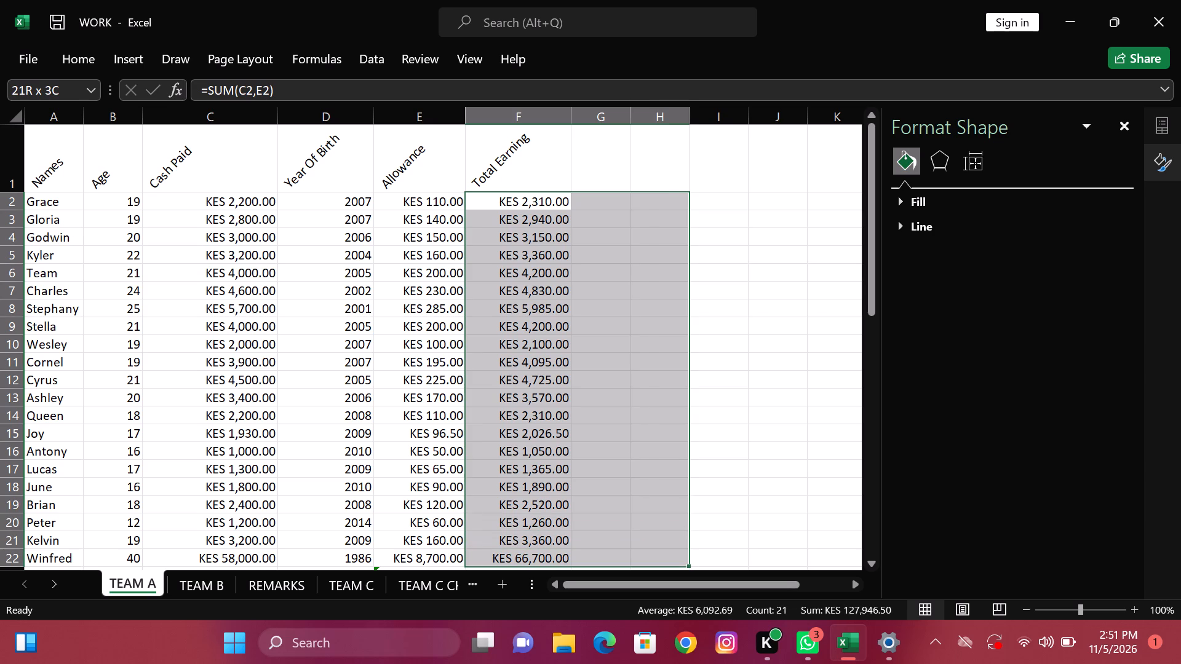
pyautogui.moveTo(637, 565); pyautogui.dragTo(637, 569)
pyautogui.hscroll(-1, 637, 574)
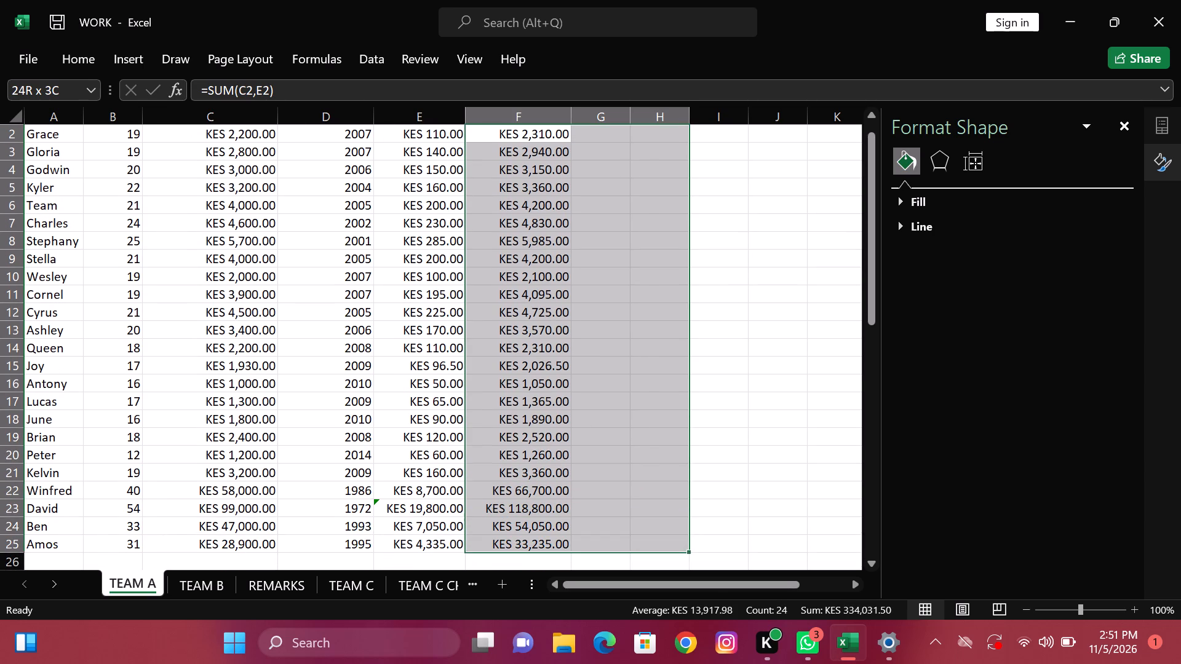
pyautogui.moveTo(637, 569); pyautogui.dragTo(597, 548)
pyautogui.hscroll(-1, 637, 569)
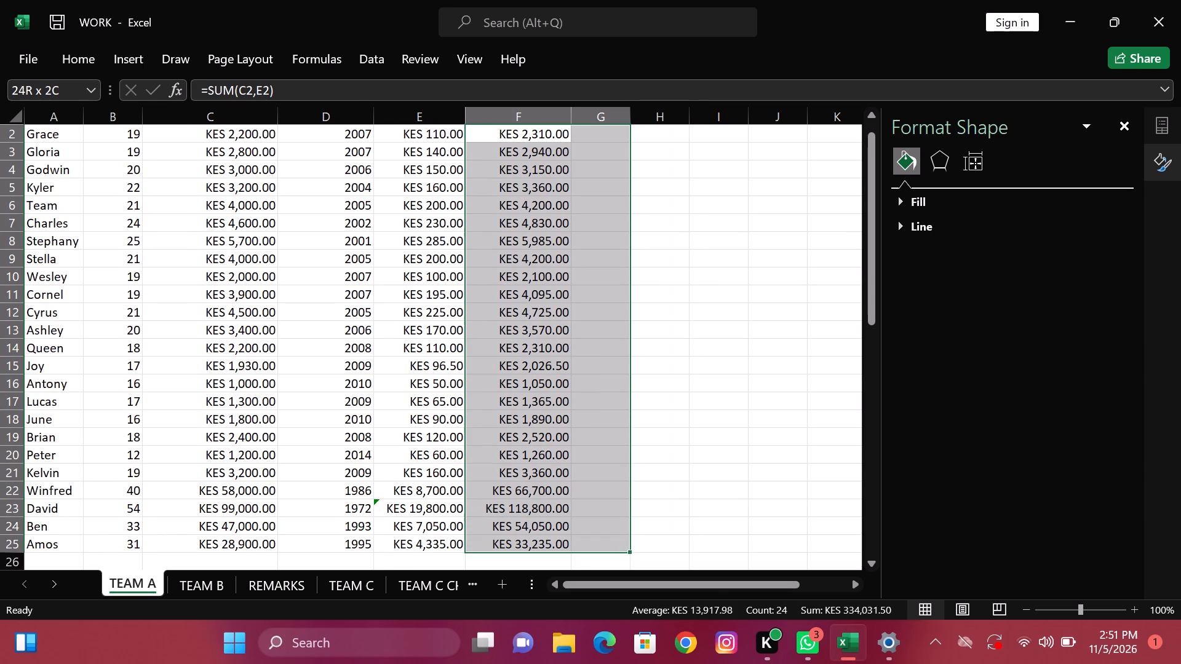
pyautogui.moveTo(597, 548); pyautogui.dragTo(568, 529)
pyautogui.hscroll(-1, 597, 548)
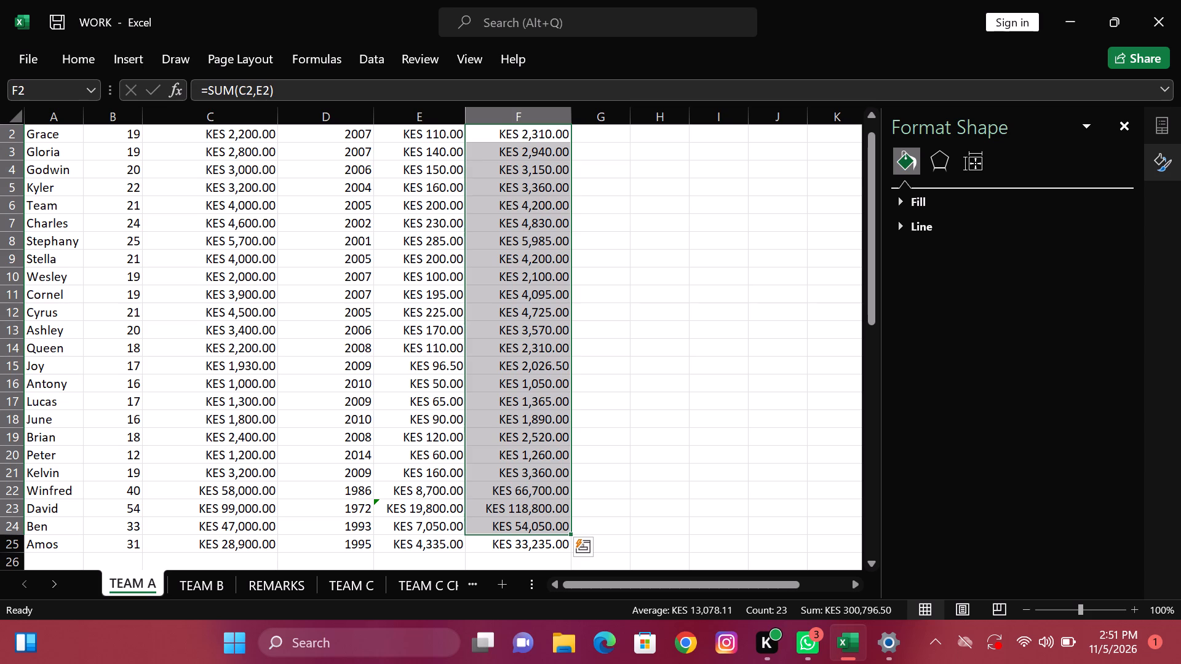
pyautogui.moveTo(573, 531); pyautogui.dragTo(573, 534)
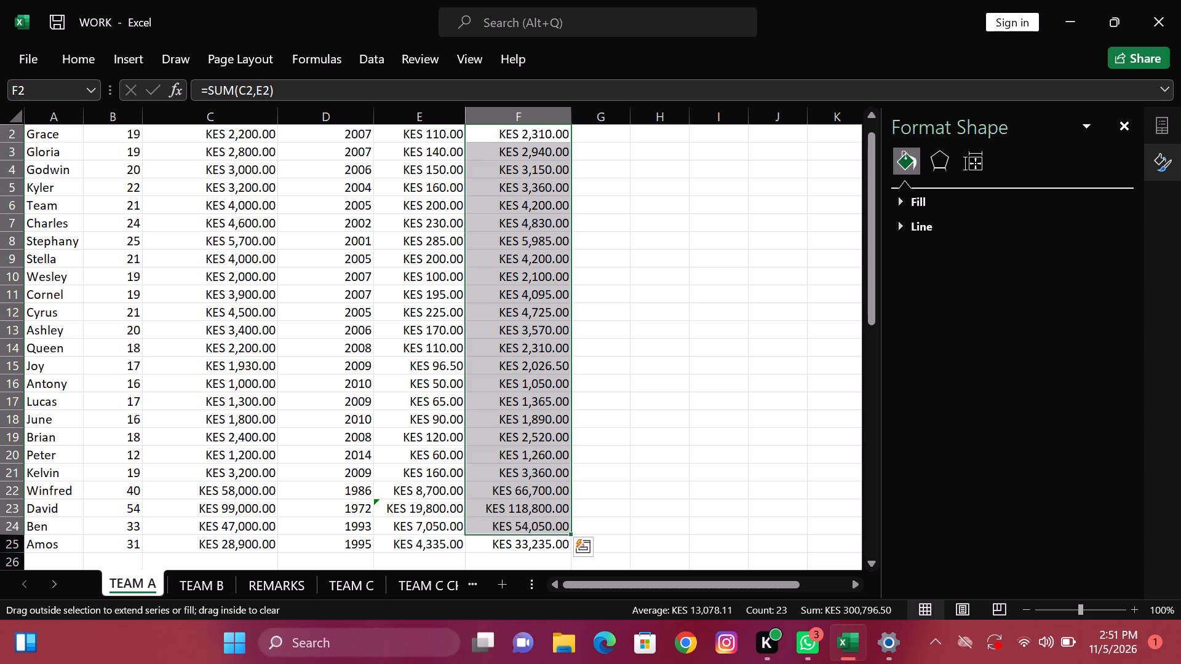
pyautogui.moveTo(573, 534); pyautogui.dragTo(570, 549)
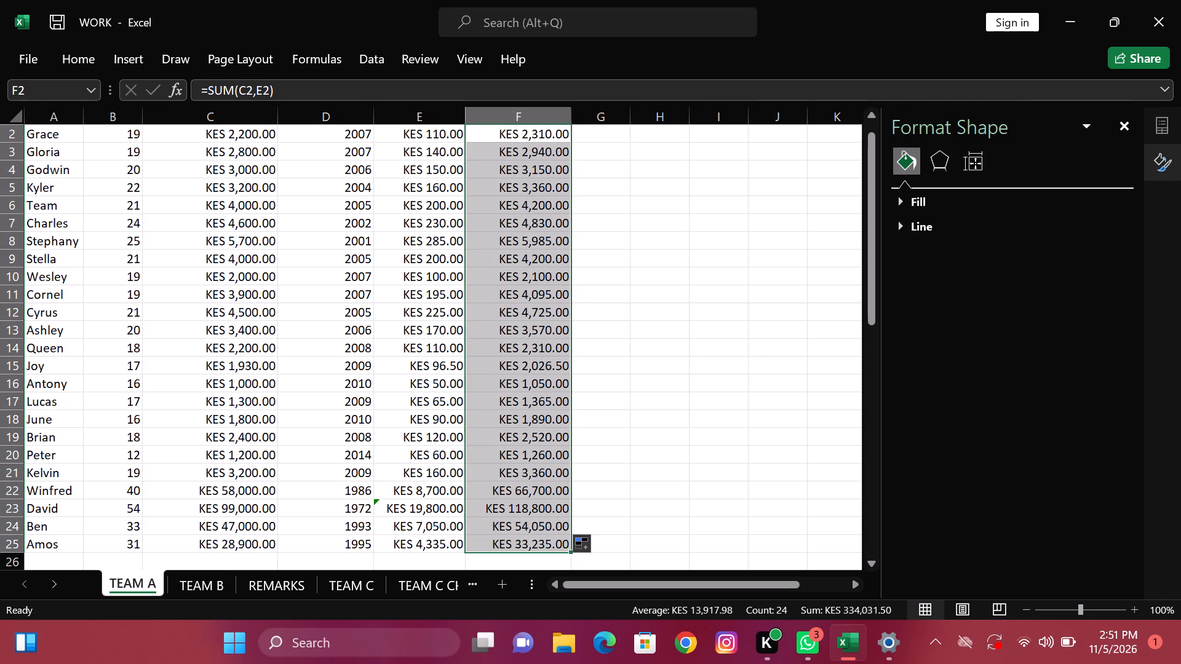
pyautogui.click(59, 53)
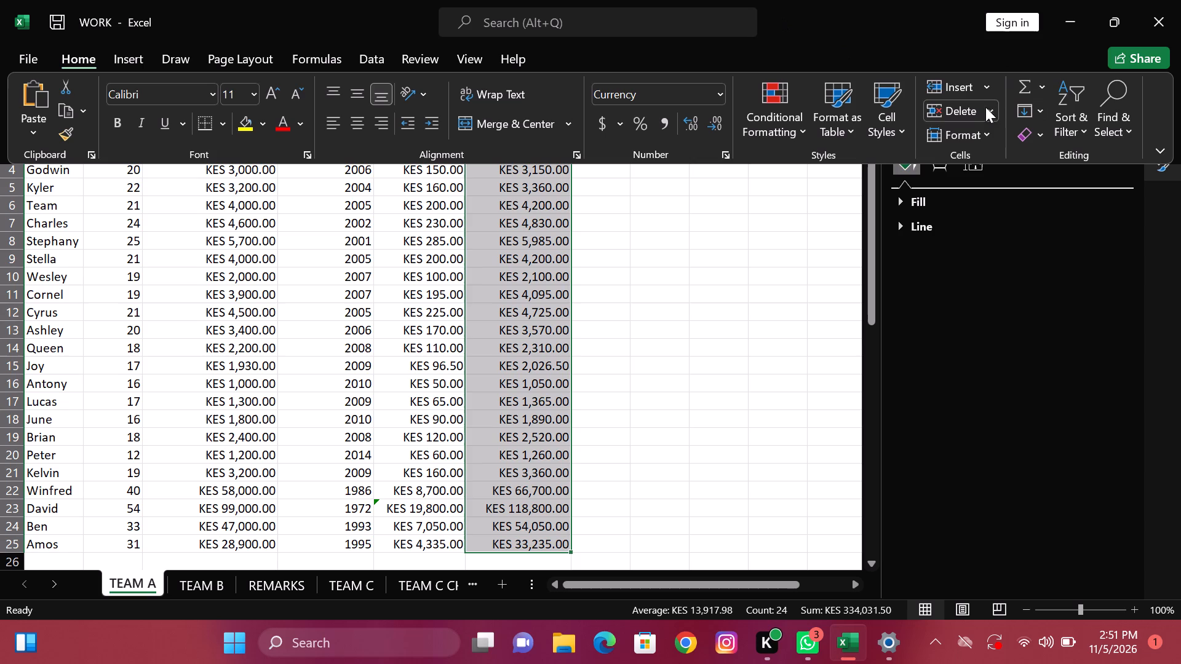
pyautogui.click(1065, 110)
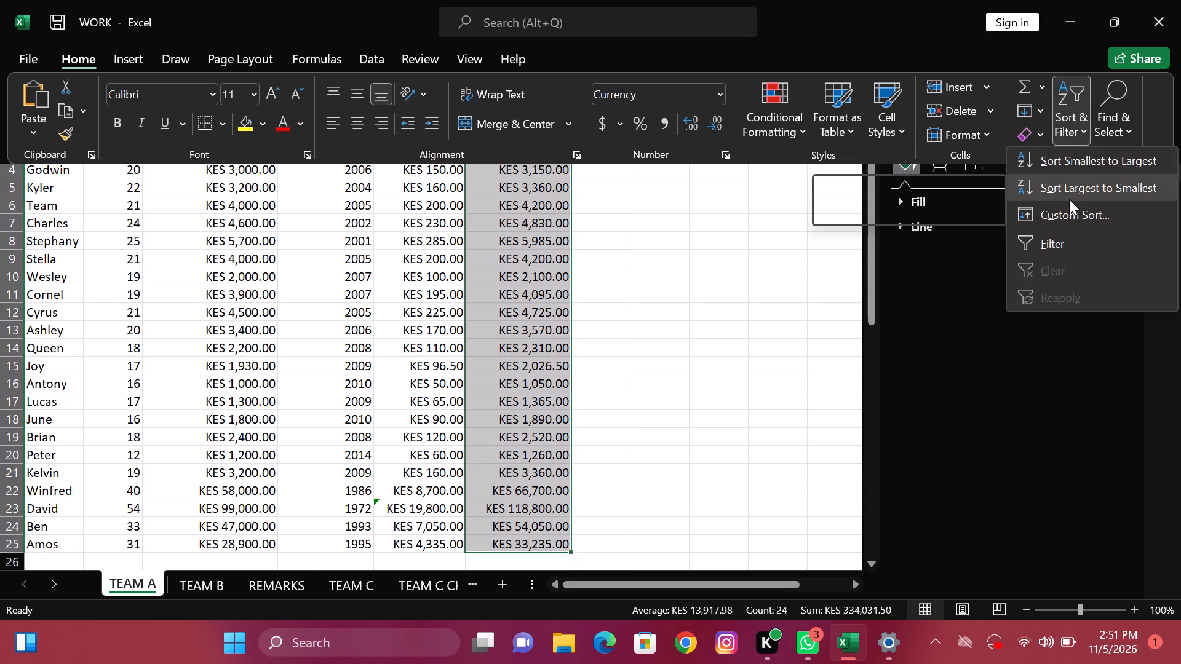
pyautogui.click(1073, 185)
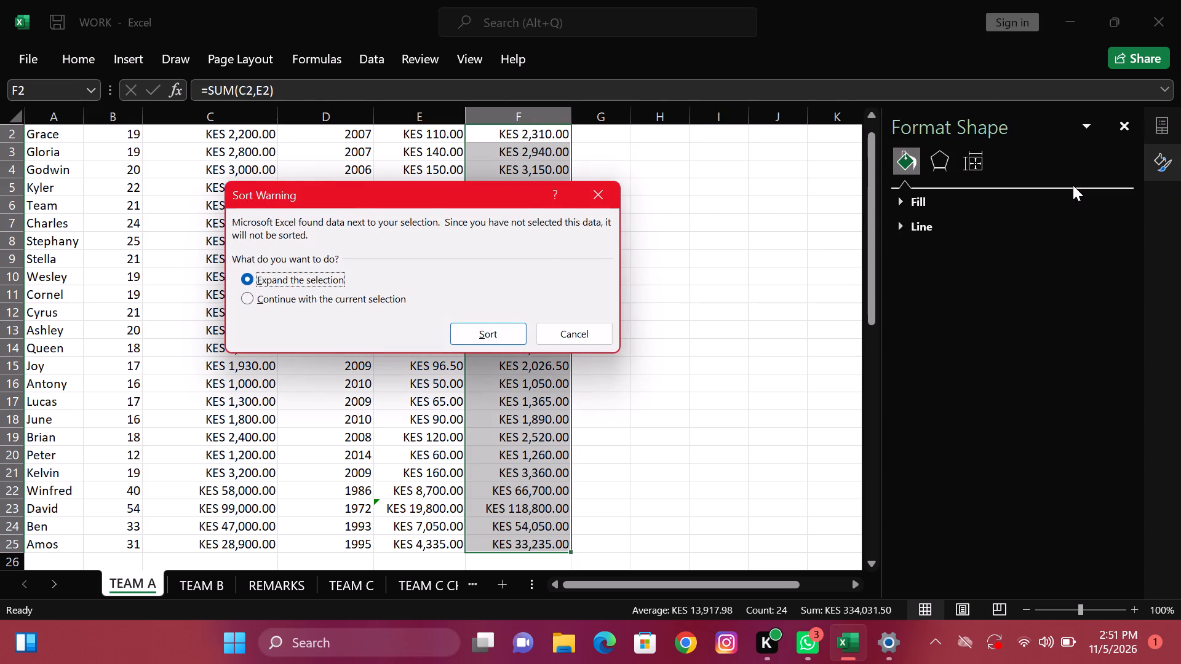
pyautogui.click(519, 333)
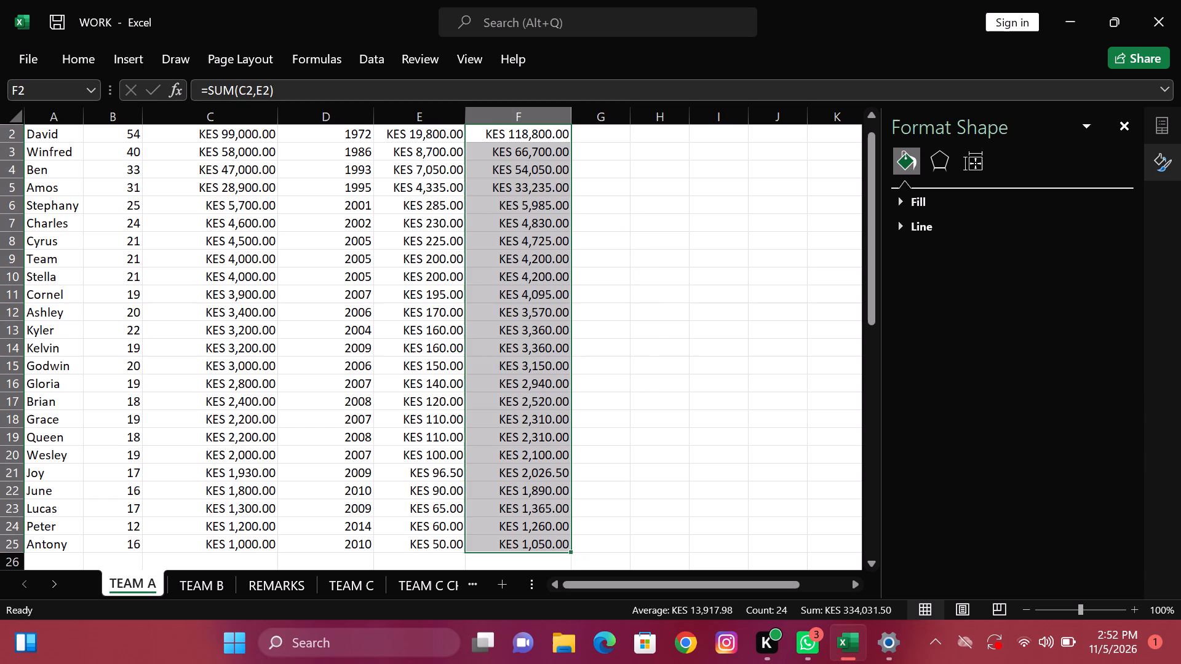
# Widen the empty column G beside Total Earning on the TEAM A sheet.
pyautogui.click(603, 141)
pyautogui.press('Up')
pyautogui.press('Up')
pyautogui.press('Up')
pyautogui.press('Up')
pyautogui.press('Up')
pyautogui.press('Up')
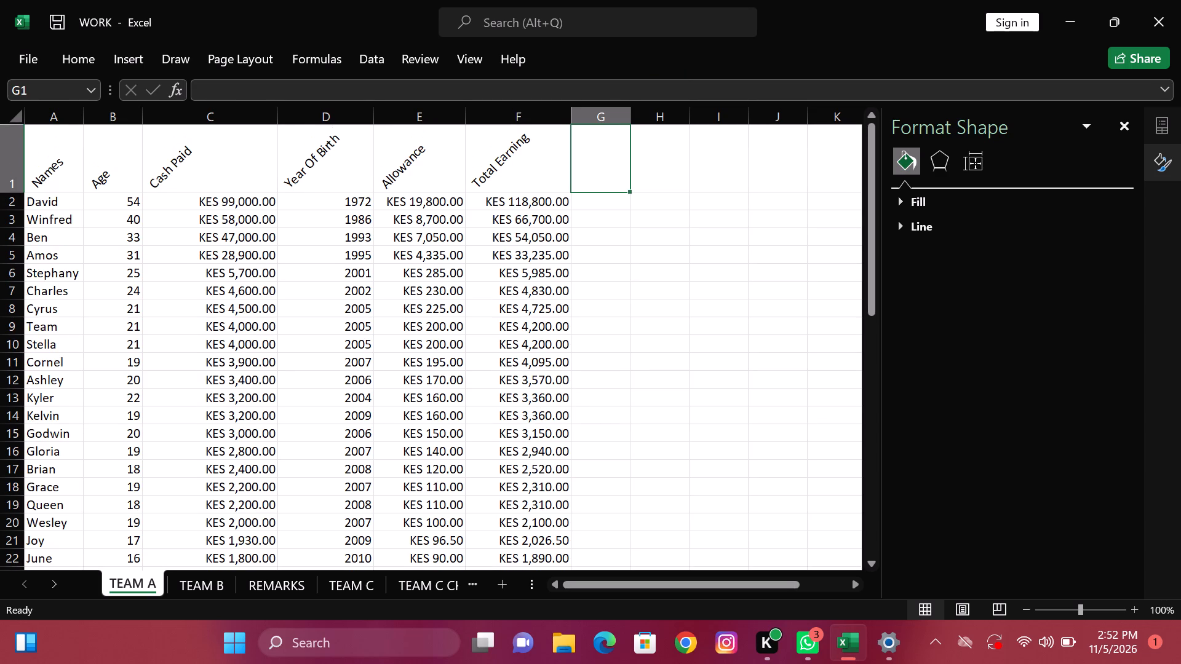
pyautogui.click(603, 141)
pyautogui.moveTo(630, 117); pyautogui.dragTo(654, 115)
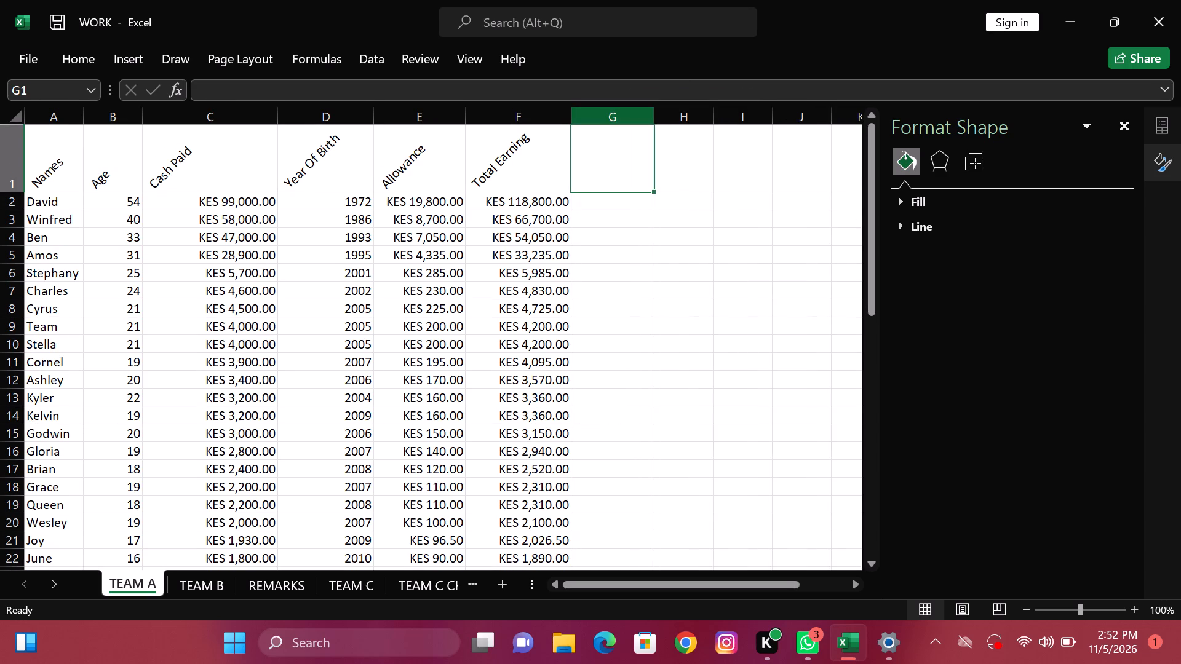
# Save the workbook.
pyautogui.click(616, 141)
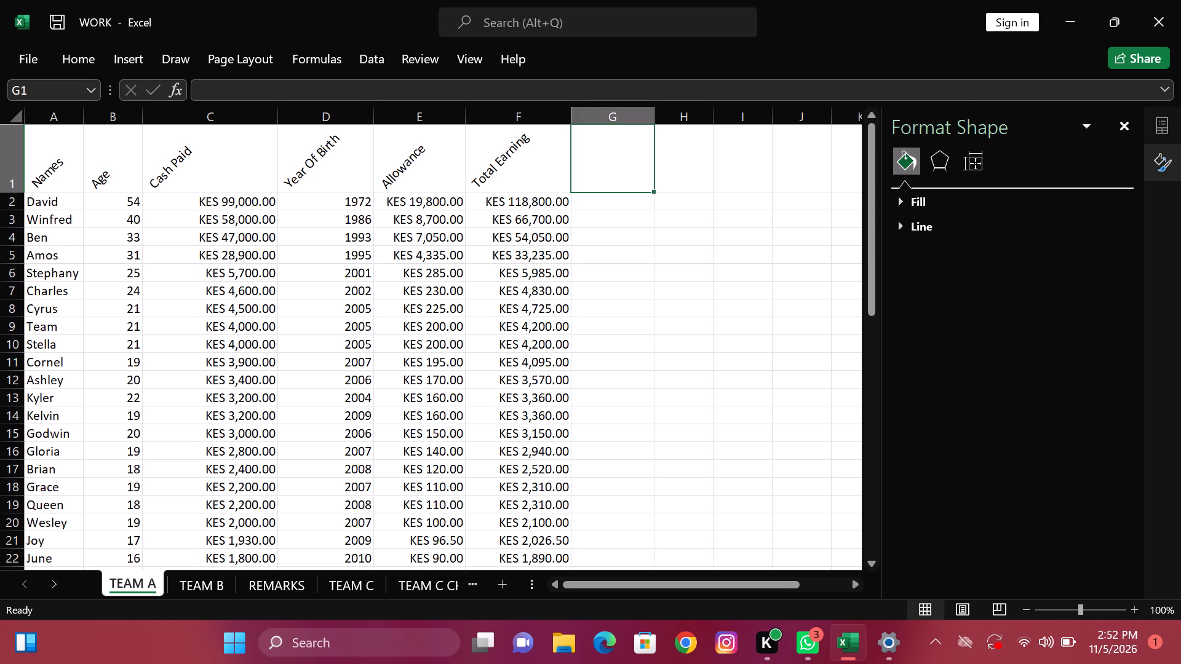
pyautogui.click(55, 14)
# Enter the column heading TAX in cell G1, beside Total Earning.
pyautogui.click(603, 162)
pyautogui.click(603, 162)
pyautogui.press('r')
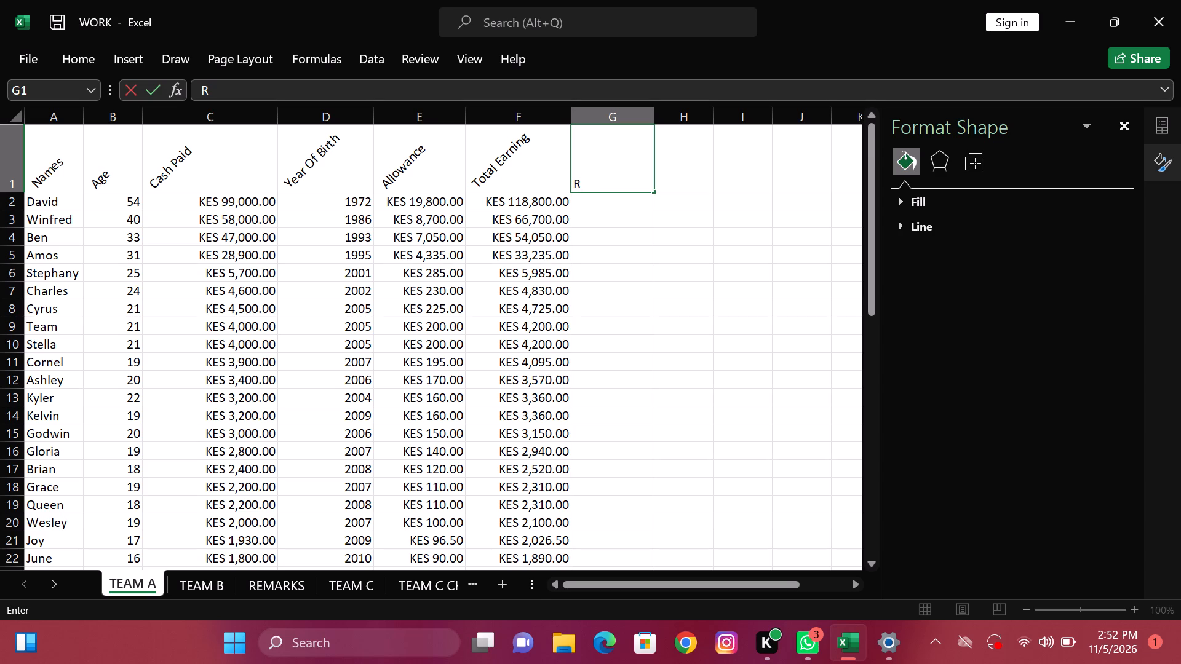
pyautogui.press('BackSpace')
pyautogui.write('TAX')
# Enter 5%*F2 in cell G2 as the tax calculation for the first person in the table.
pyautogui.click(598, 208)
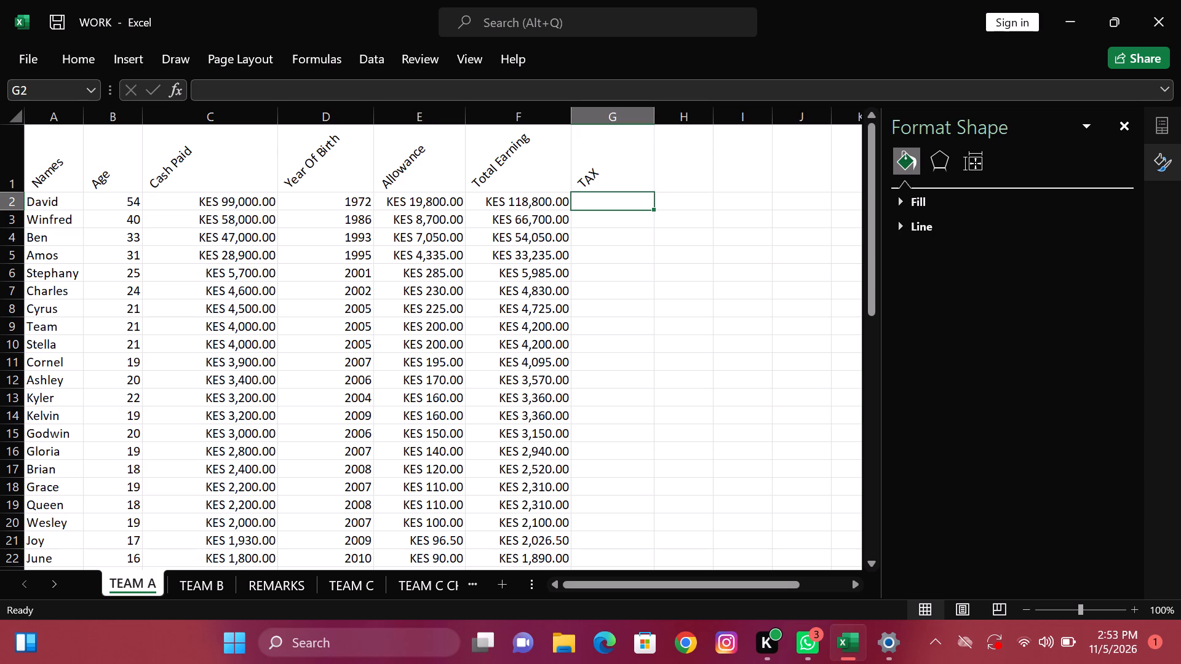
pyautogui.press('5')
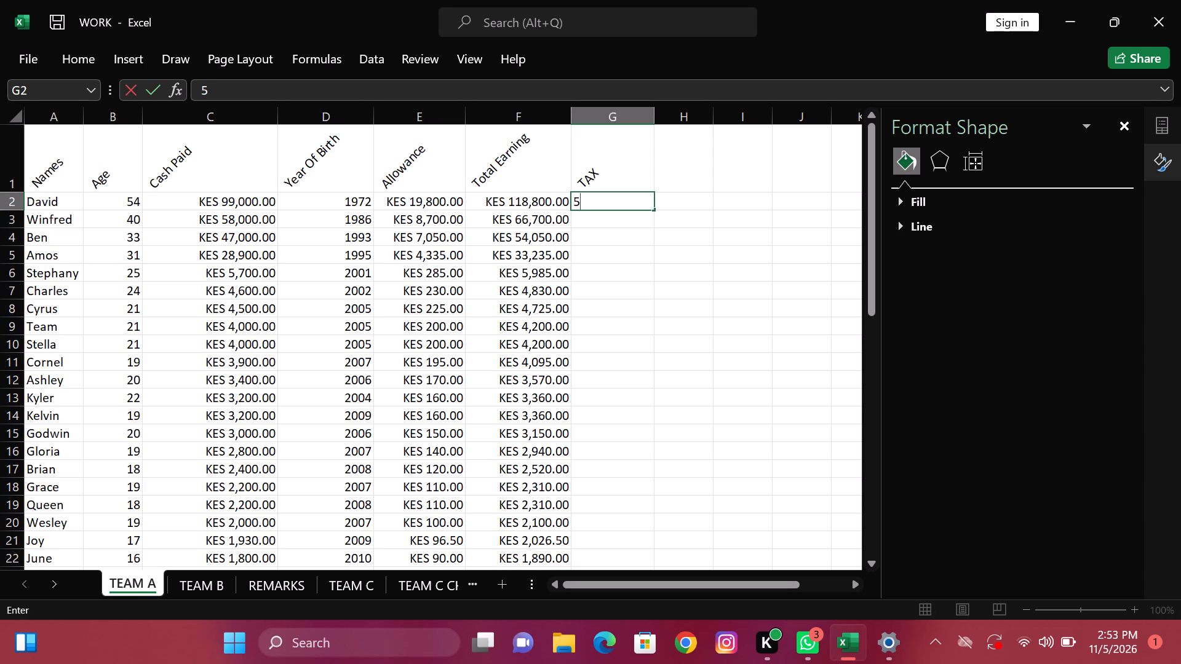
pyautogui.press('5')
pyautogui.press('BackSpace')
pyautogui.hotkey('shift', '%')
pyautogui.press('8')
pyautogui.press('BackSpace')
pyautogui.hotkey('shift', '*')
pyautogui.write('F2')
pyautogui.press('Return')
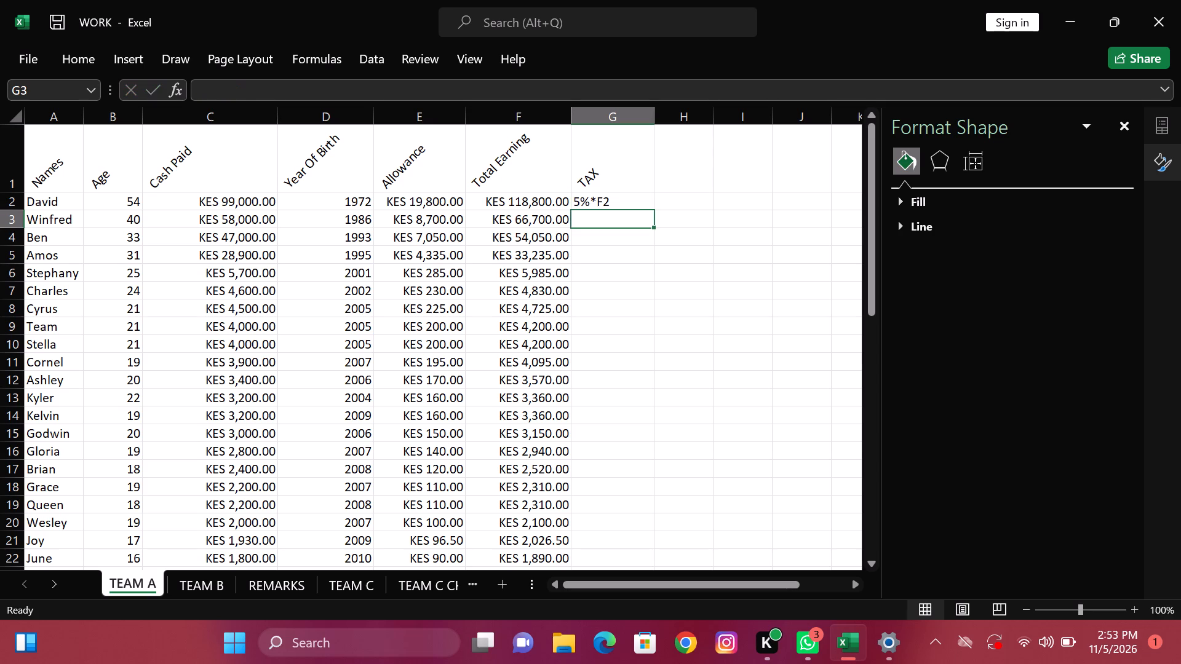
# Enclose the tax expression in cell G2 in parentheses so that it reads (5%*F2).
pyautogui.click(627, 199)
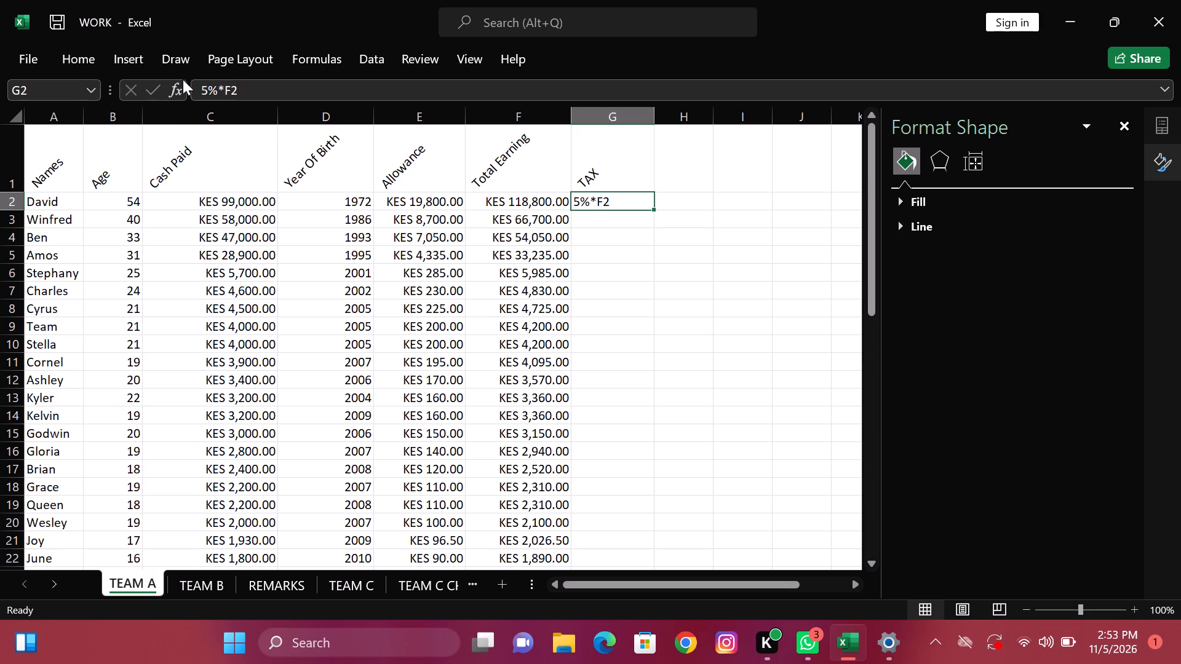
pyautogui.click(197, 87)
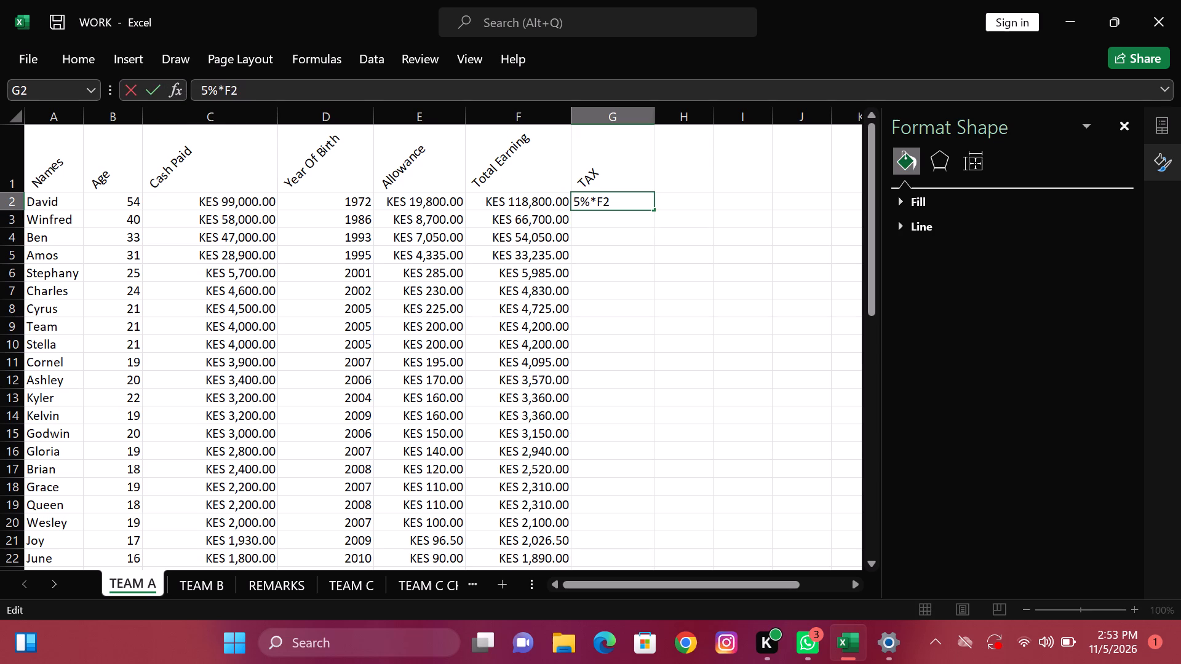
pyautogui.hotkey('shift', '(')
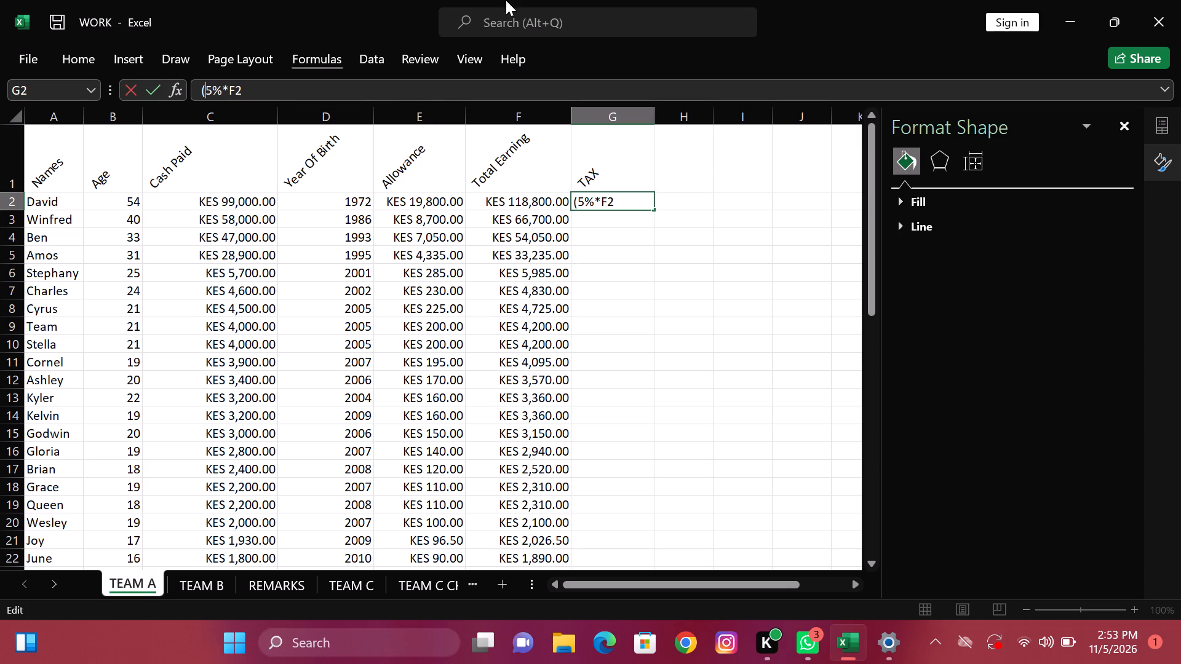
pyautogui.click(308, 89)
pyautogui.hotkey('shift', ')')
pyautogui.press('Return')
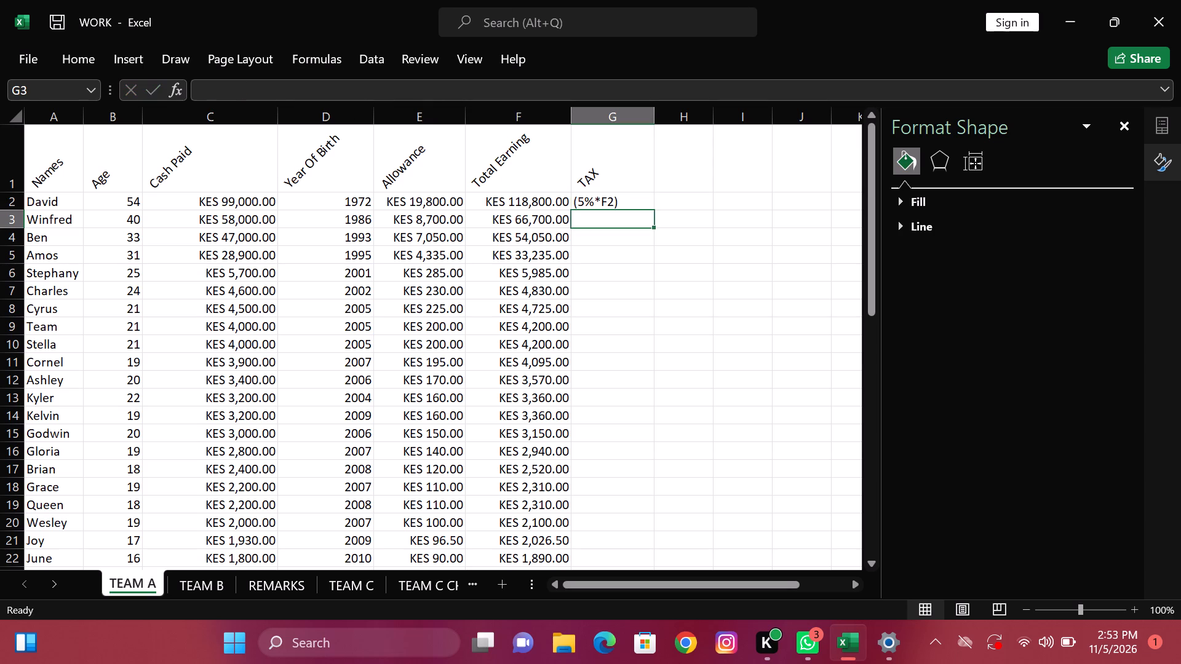
# Check how the Allowance formula in E2 is written, and change the G2 entry into the formula =(5%*F2).
pyautogui.click(424, 200)
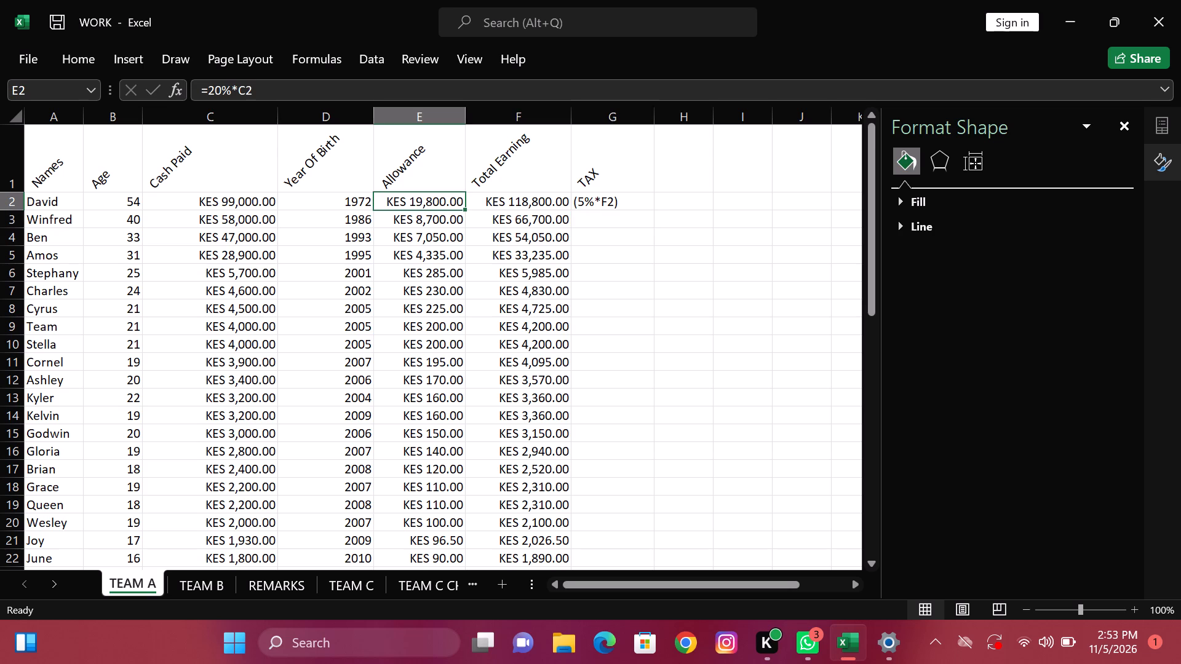
pyautogui.click(621, 205)
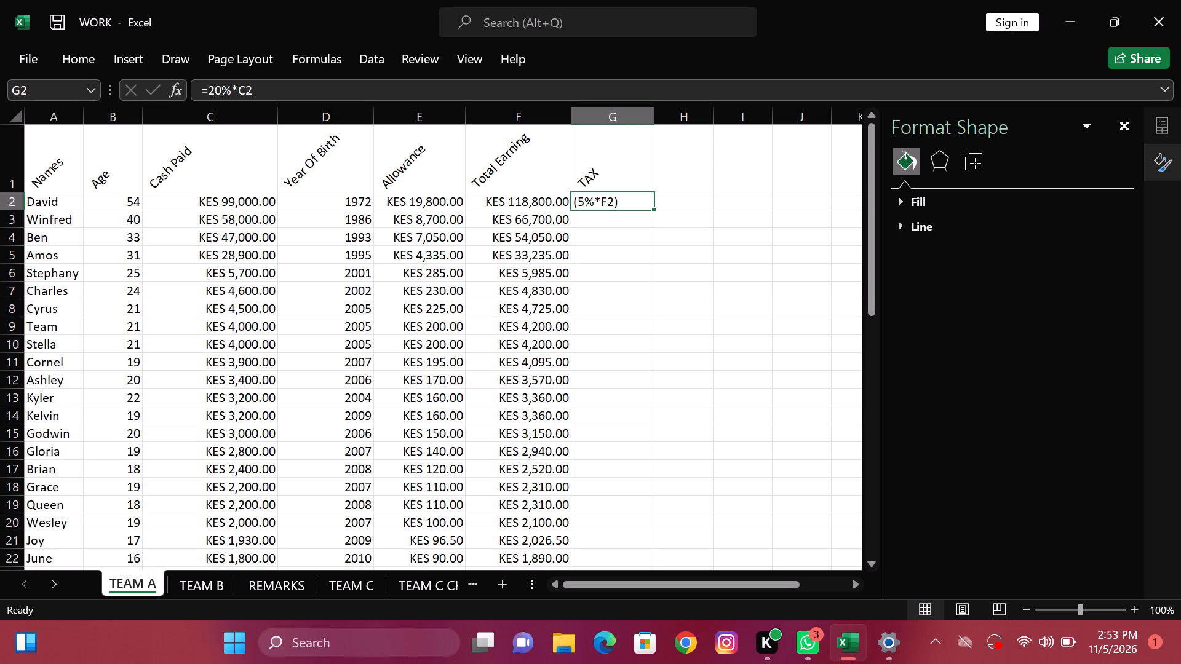
pyautogui.click(197, 92)
pyautogui.press('=')
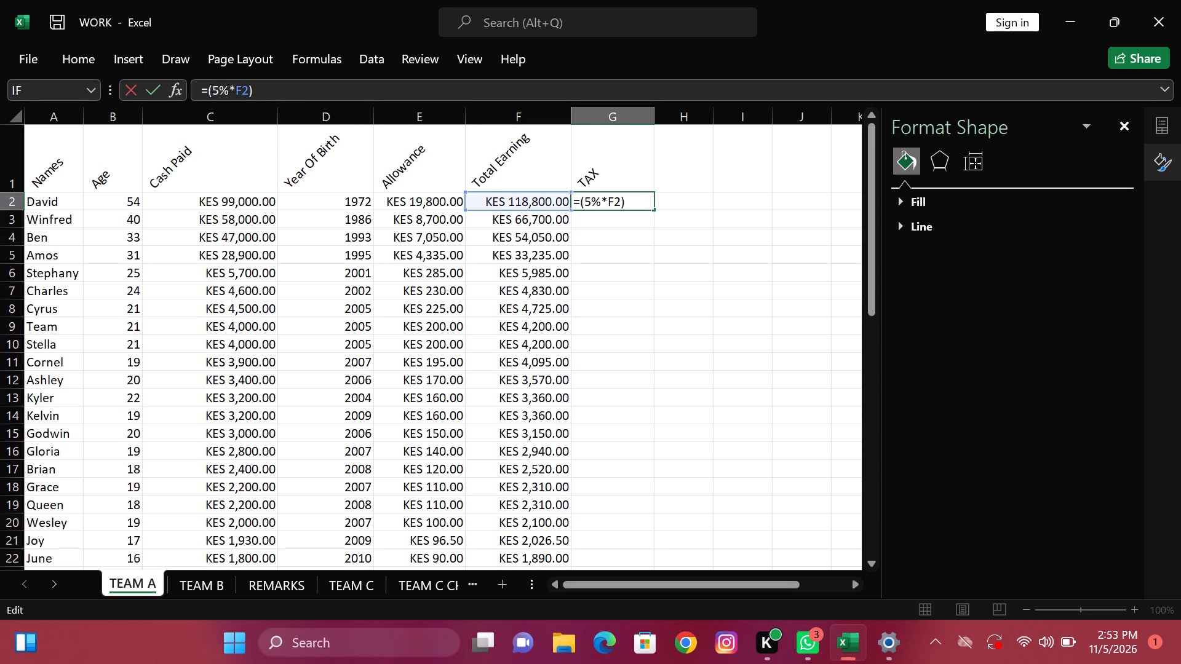
pyautogui.press('Return')
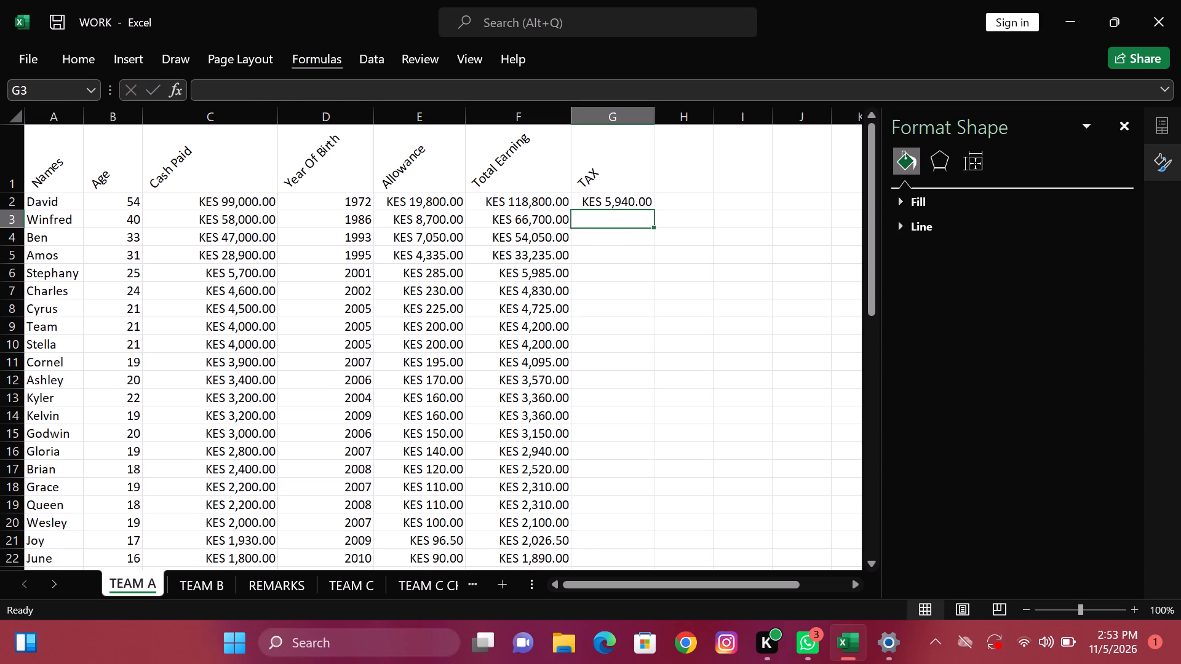
# Fill the tax formula from G2 down the TAX column through the TOTAL row, G27.
pyautogui.click(634, 200)
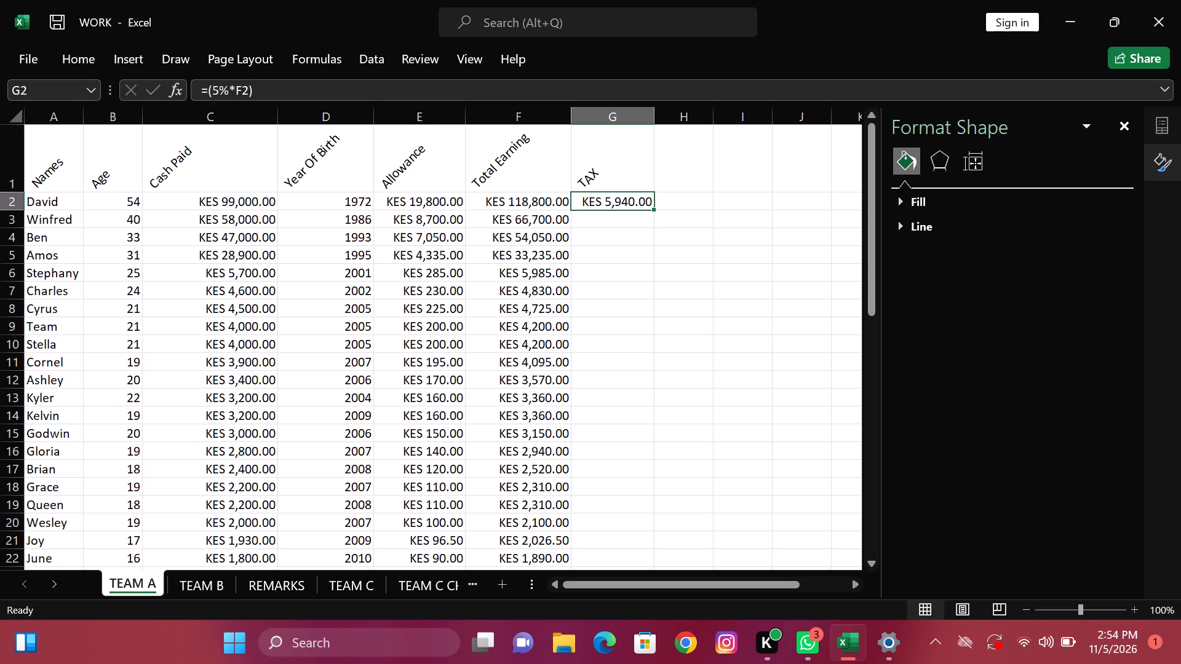
pyautogui.moveTo(653, 208); pyautogui.dragTo(658, 622)
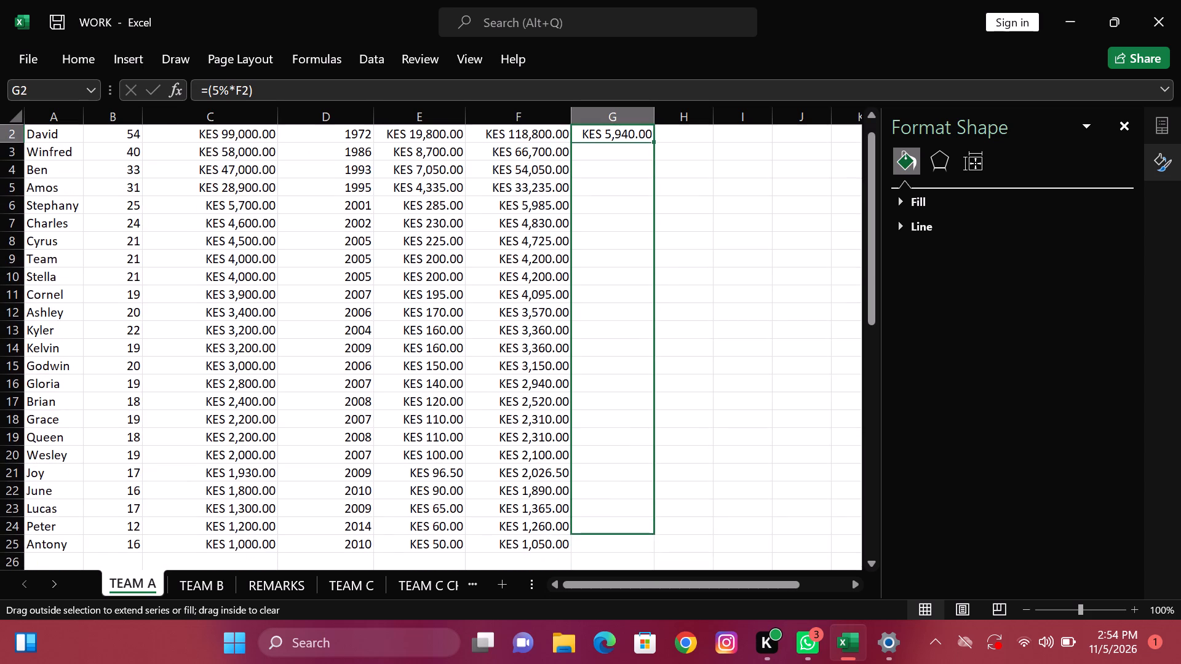
pyautogui.moveTo(658, 622); pyautogui.dragTo(644, 580)
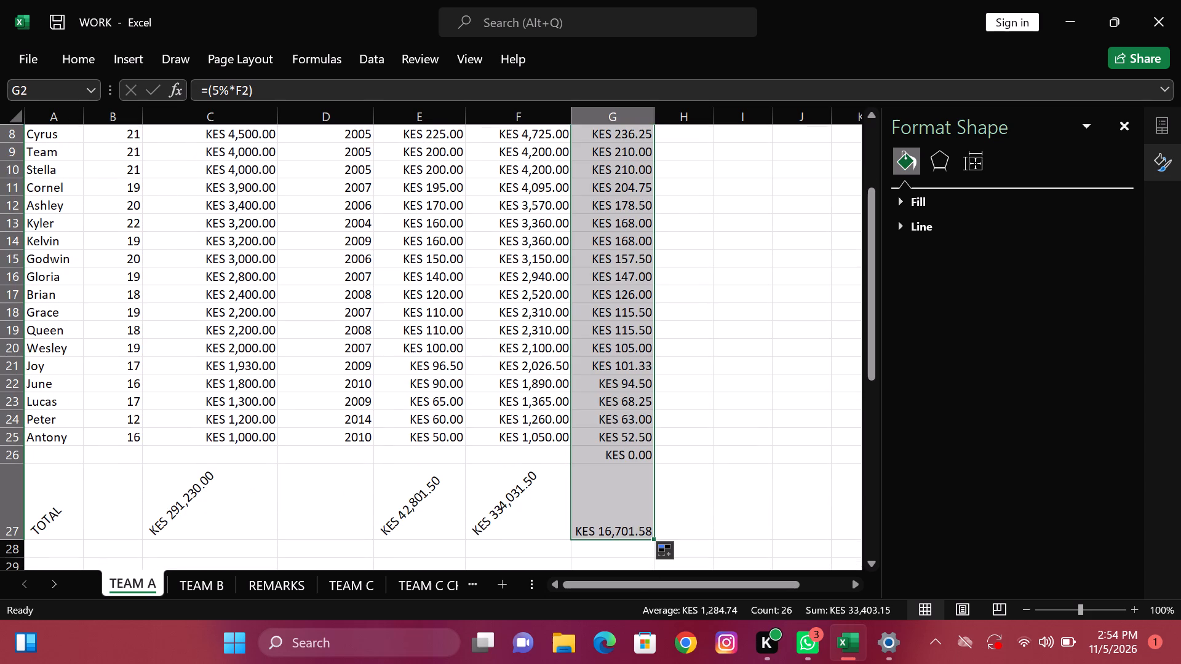
# Enter the heading "Earnings after taxation" in cell H1, next to the TAX heading.
pyautogui.click(694, 137)
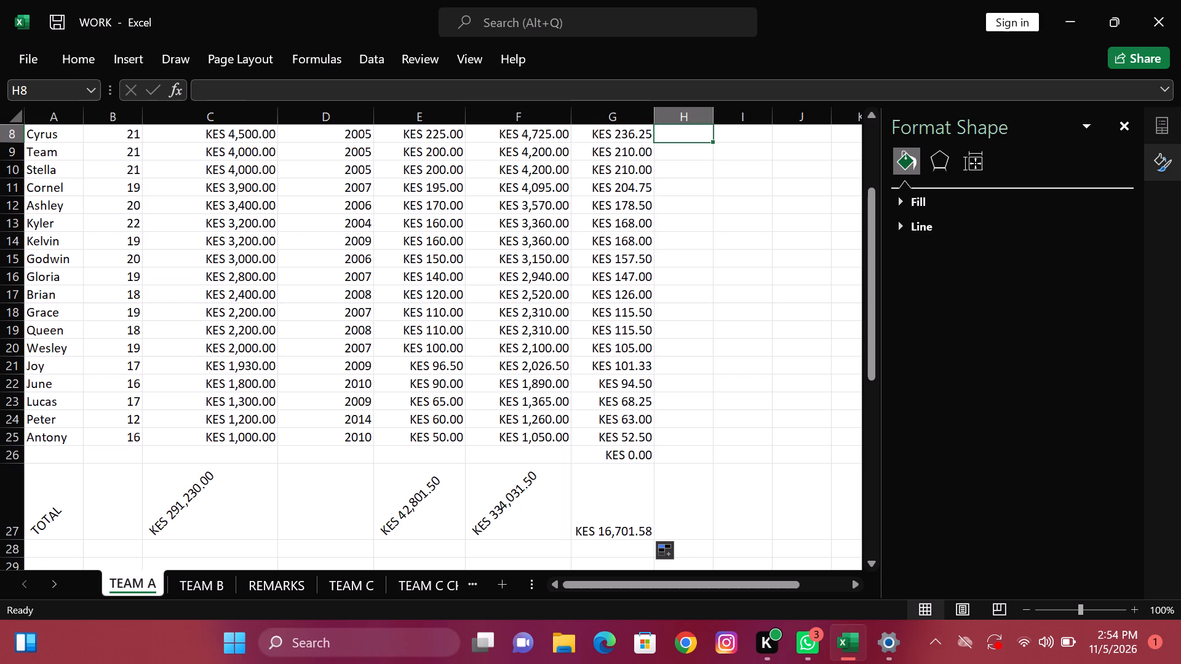
pyautogui.press('Up')
pyautogui.press('Up')
pyautogui.press('Up')
pyautogui.press('Up')
pyautogui.press('Up')
pyautogui.press('Up')
pyautogui.press('Up')
pyautogui.press('Up')
pyautogui.press('Up')
pyautogui.press('Up')
pyautogui.press('Up')
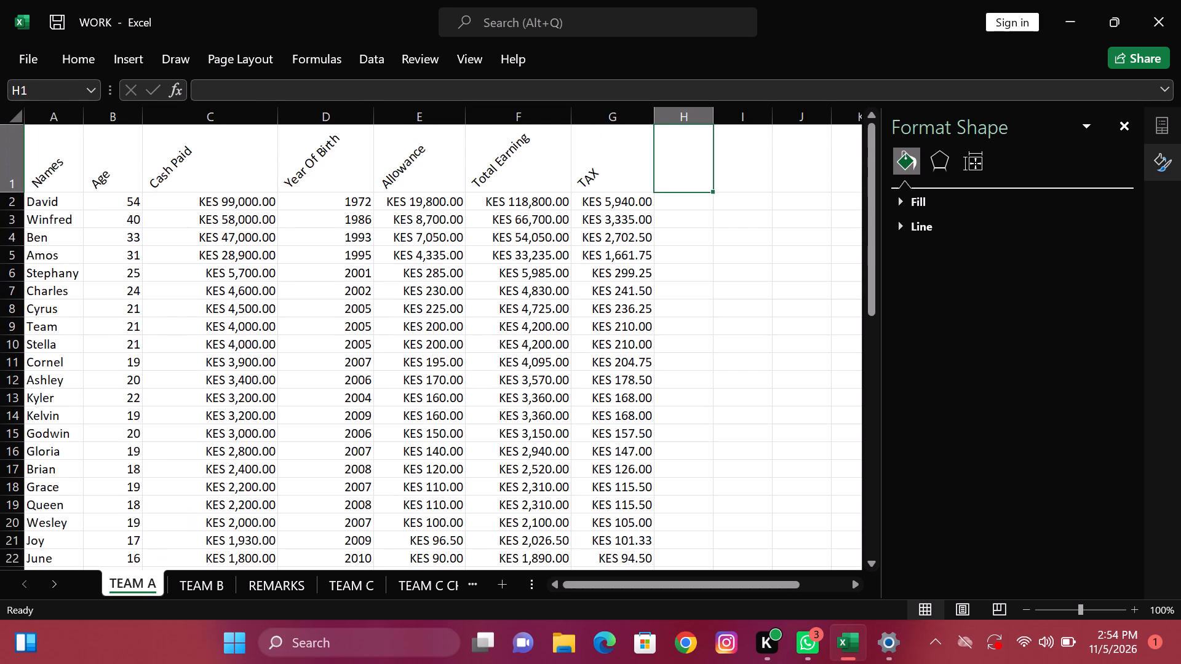
pyautogui.write('EA')
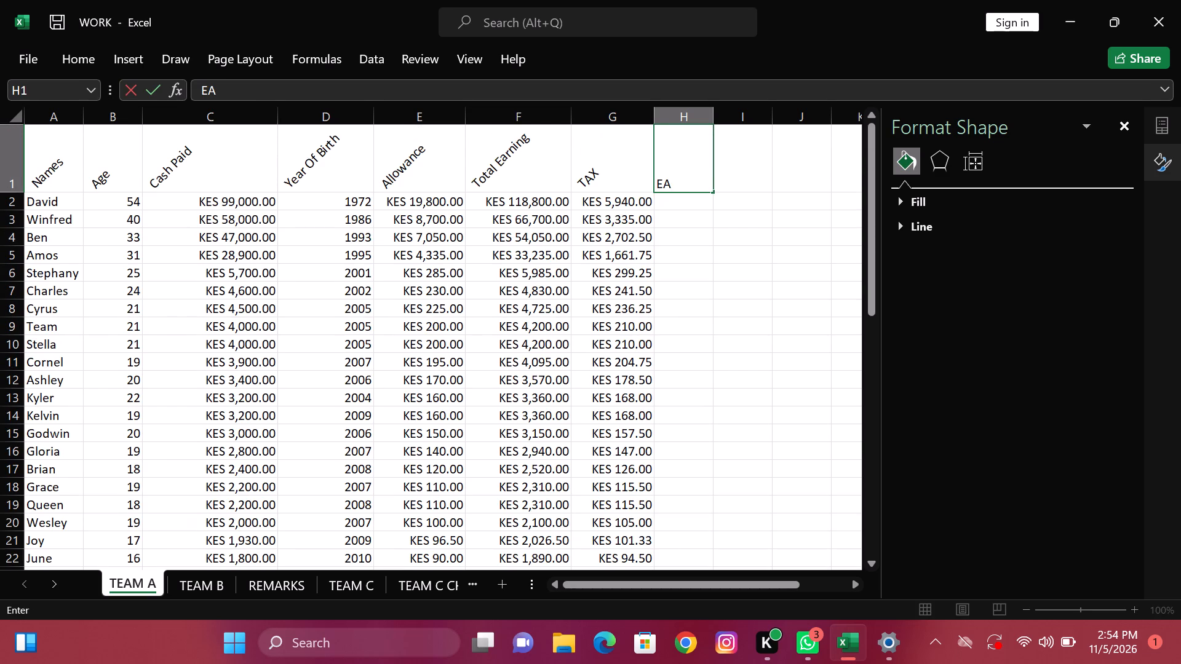
pyautogui.press('BackSpace')
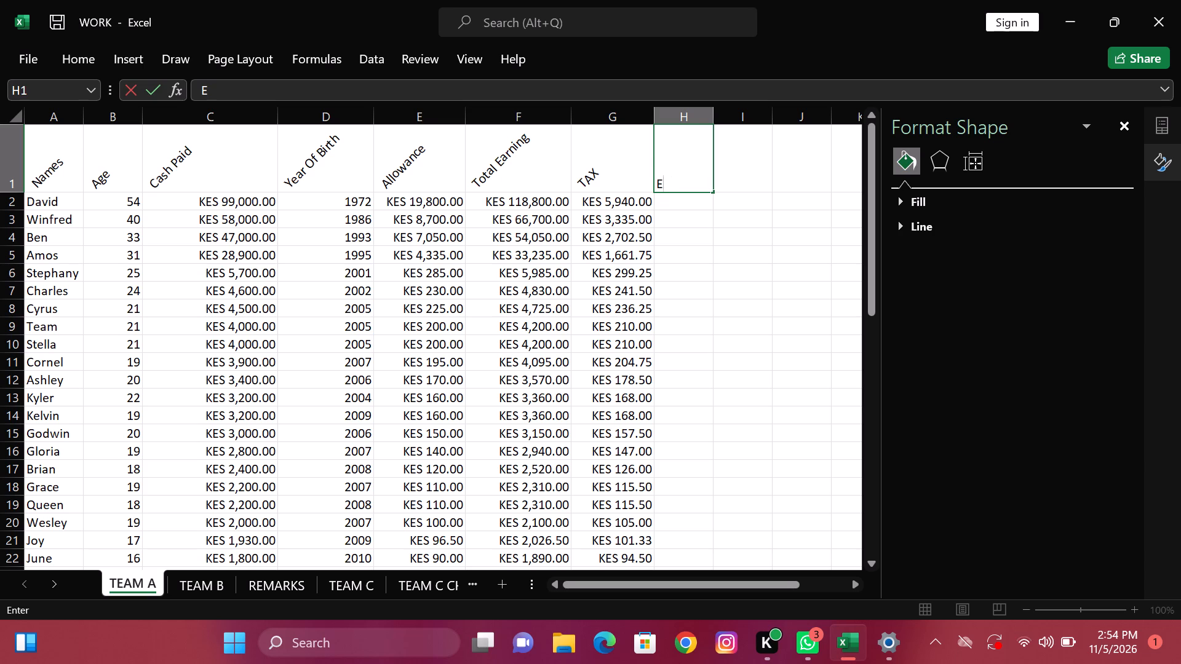
pyautogui.press('e')
pyautogui.press('BackSpace')
pyautogui.press('a')
pyautogui.press('r')
pyautogui.write('nings')
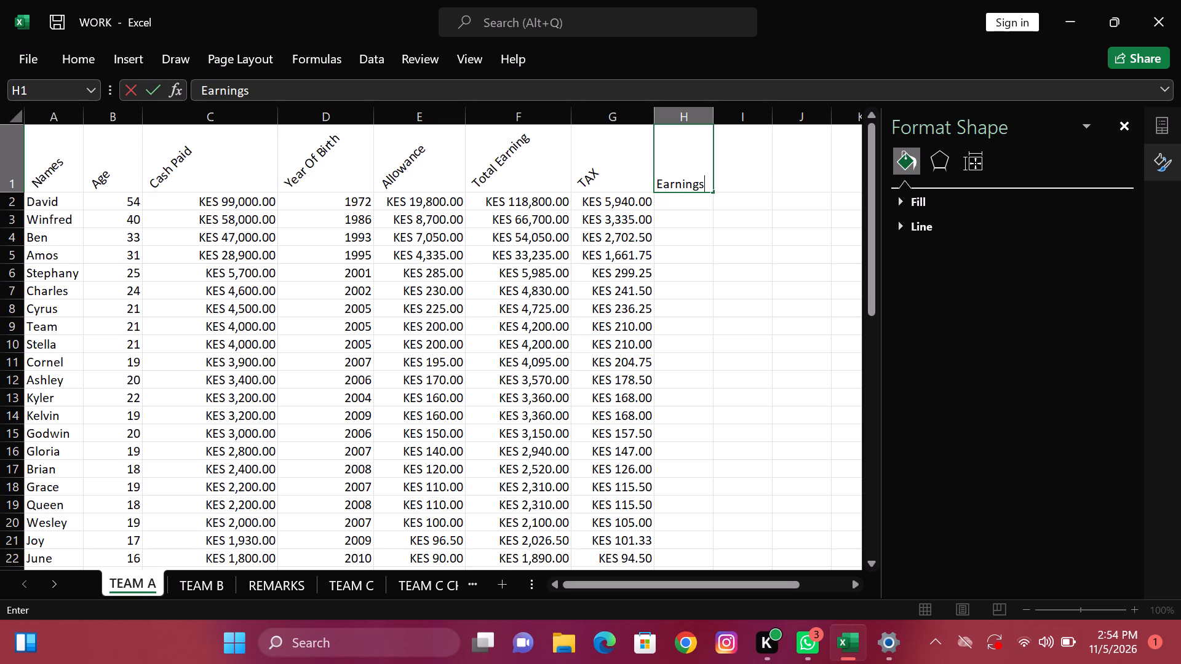
pyautogui.press('space')
pyautogui.write('after')
pyautogui.press('space')
pyautogui.write('taxation')
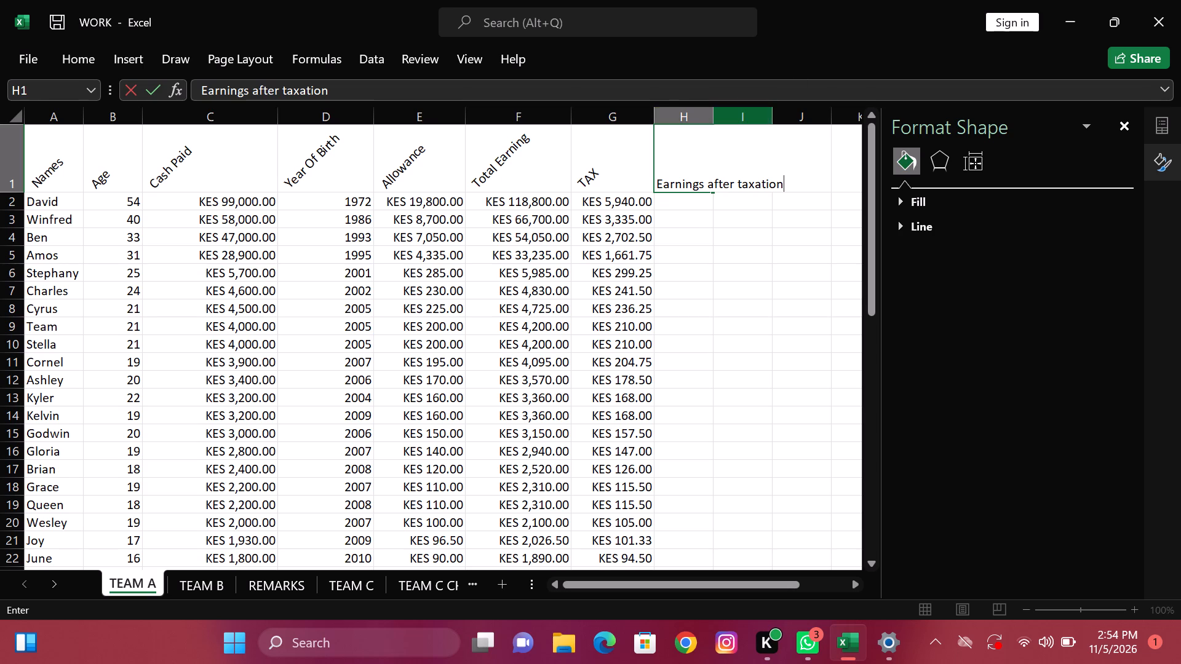
# Widen column H to roughly twice its width so that the slanted Earnings after taxation heading fits.
pyautogui.click(715, 116)
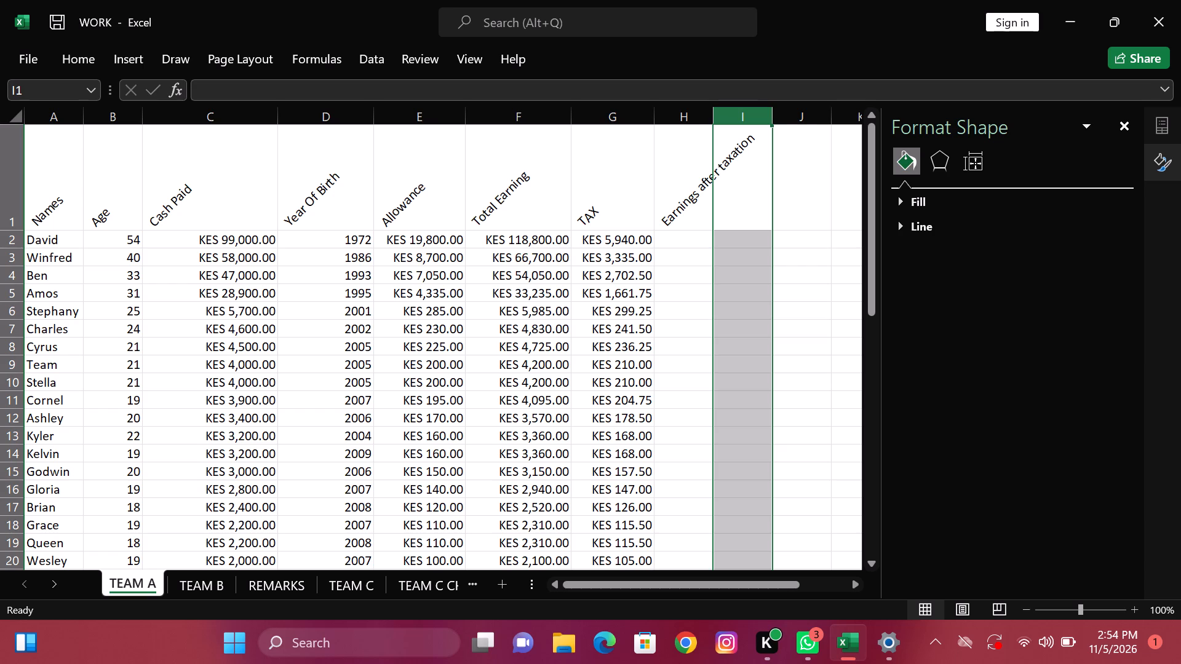
pyautogui.moveTo(713, 116); pyautogui.dragTo(785, 115)
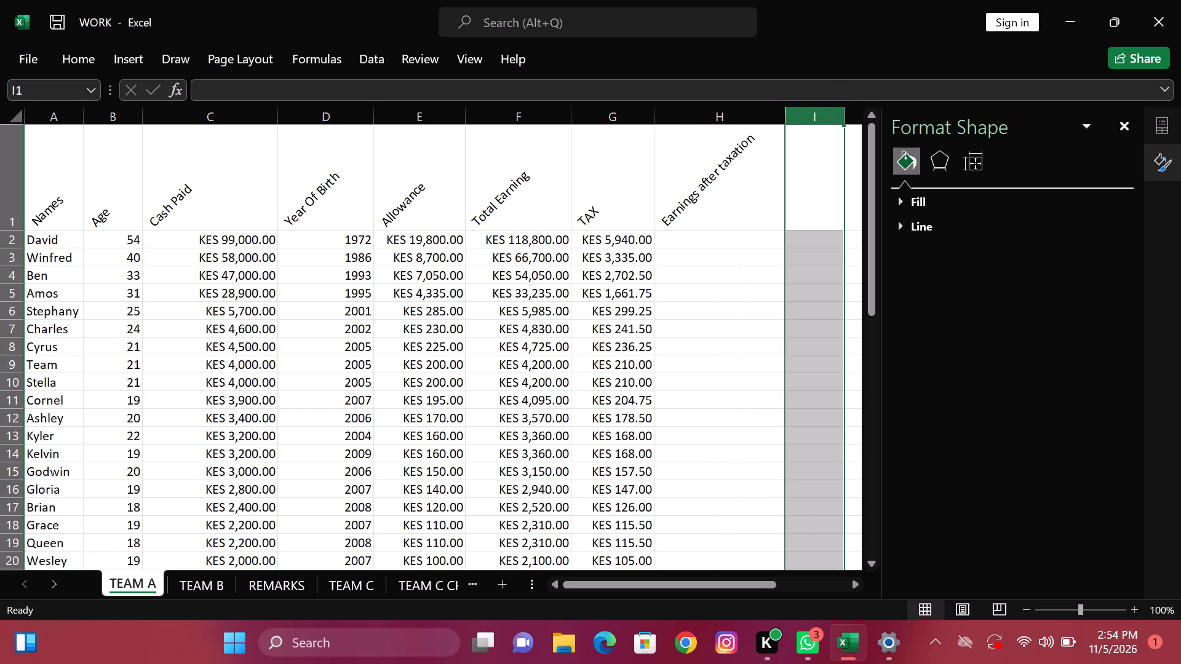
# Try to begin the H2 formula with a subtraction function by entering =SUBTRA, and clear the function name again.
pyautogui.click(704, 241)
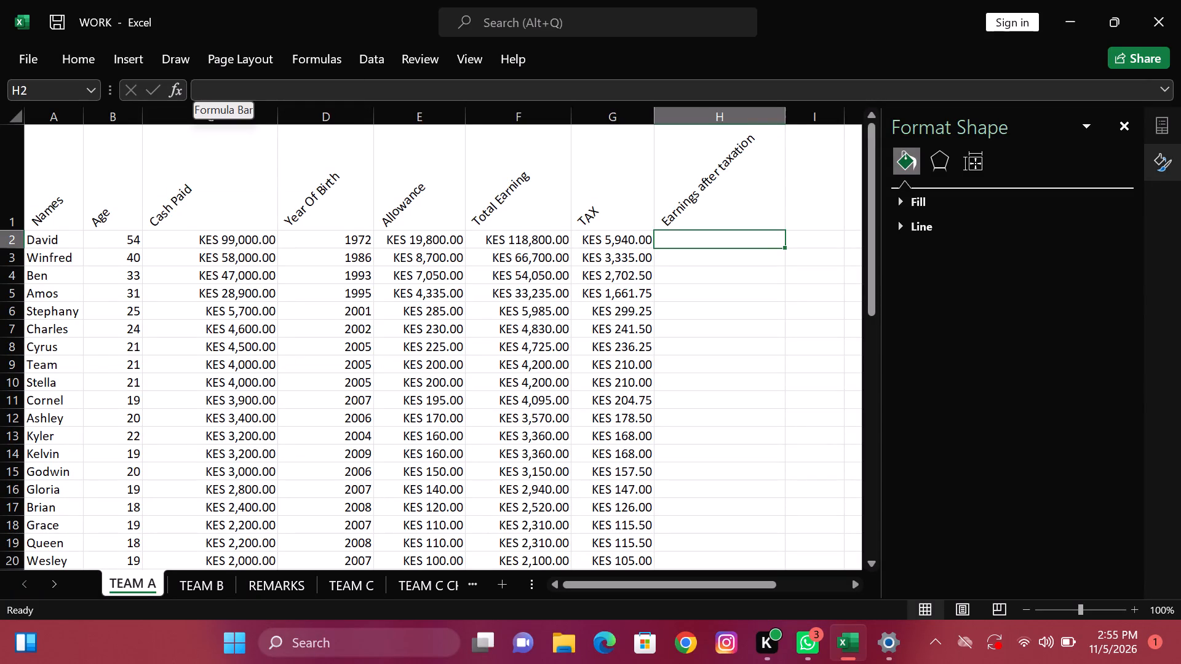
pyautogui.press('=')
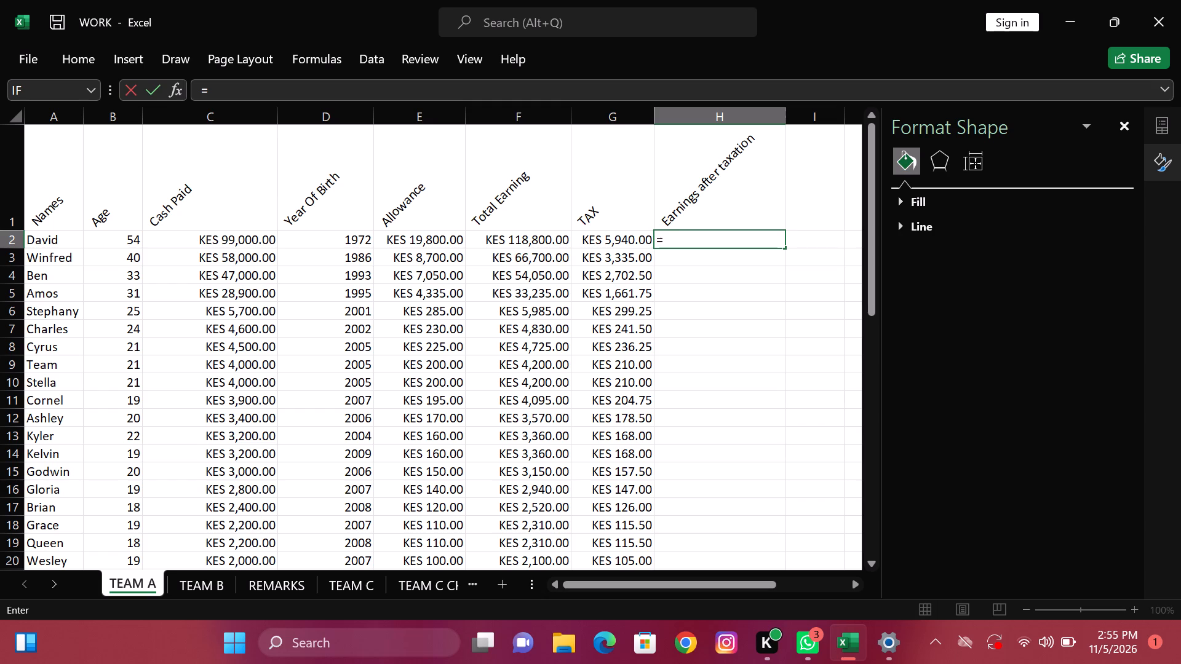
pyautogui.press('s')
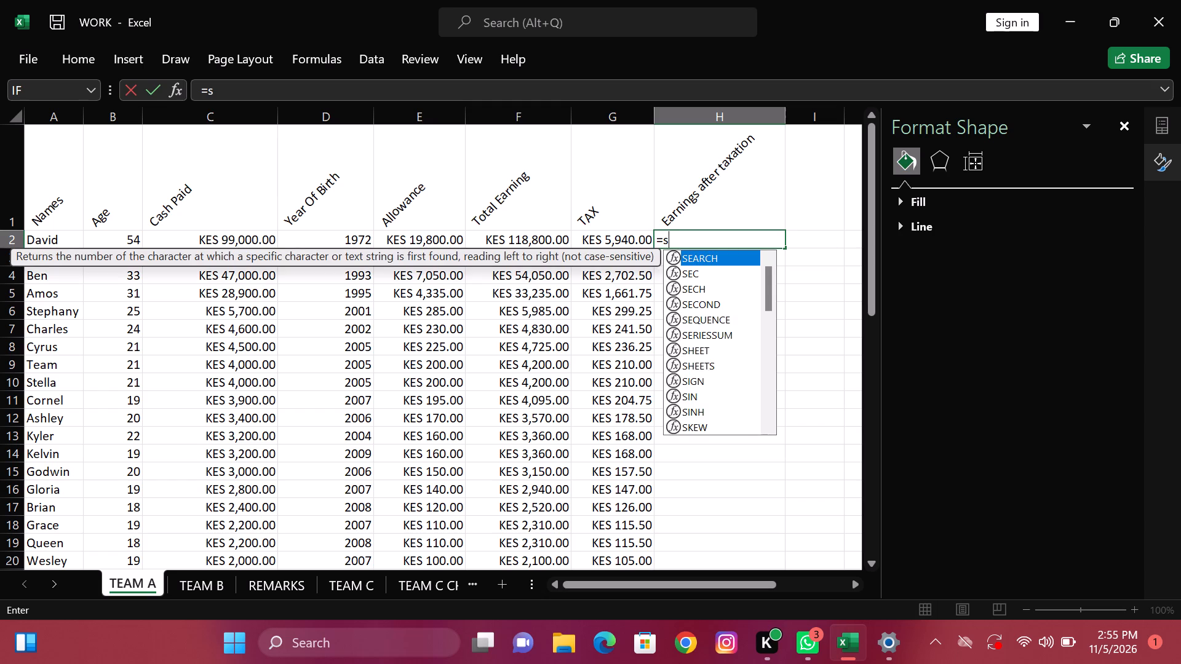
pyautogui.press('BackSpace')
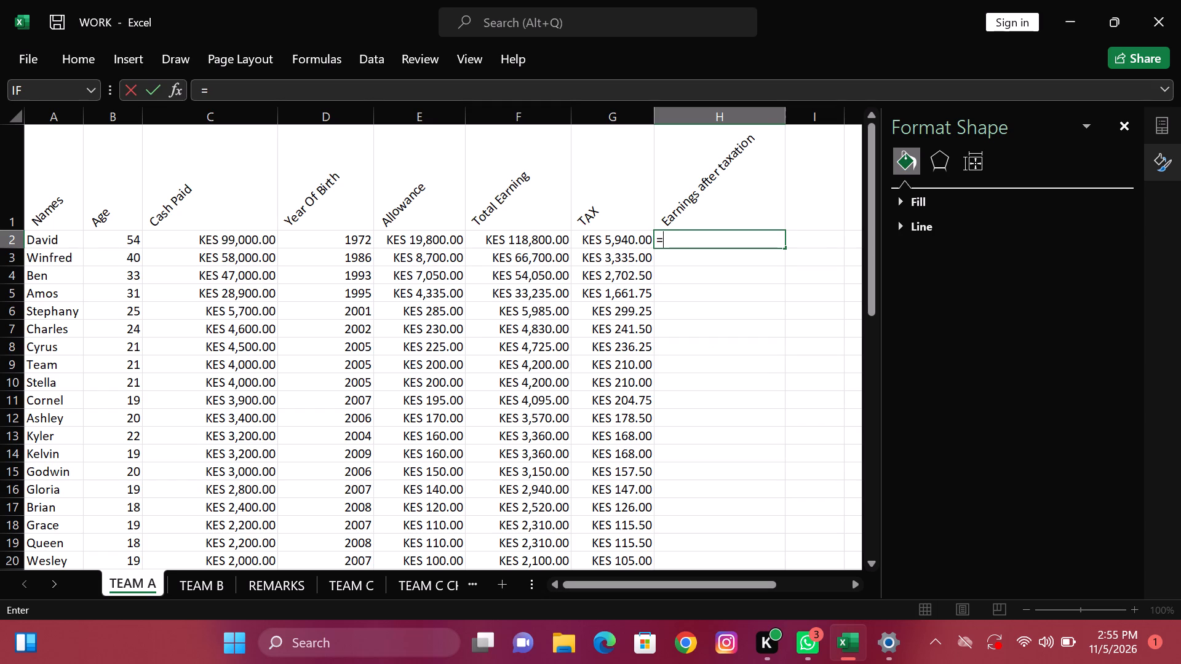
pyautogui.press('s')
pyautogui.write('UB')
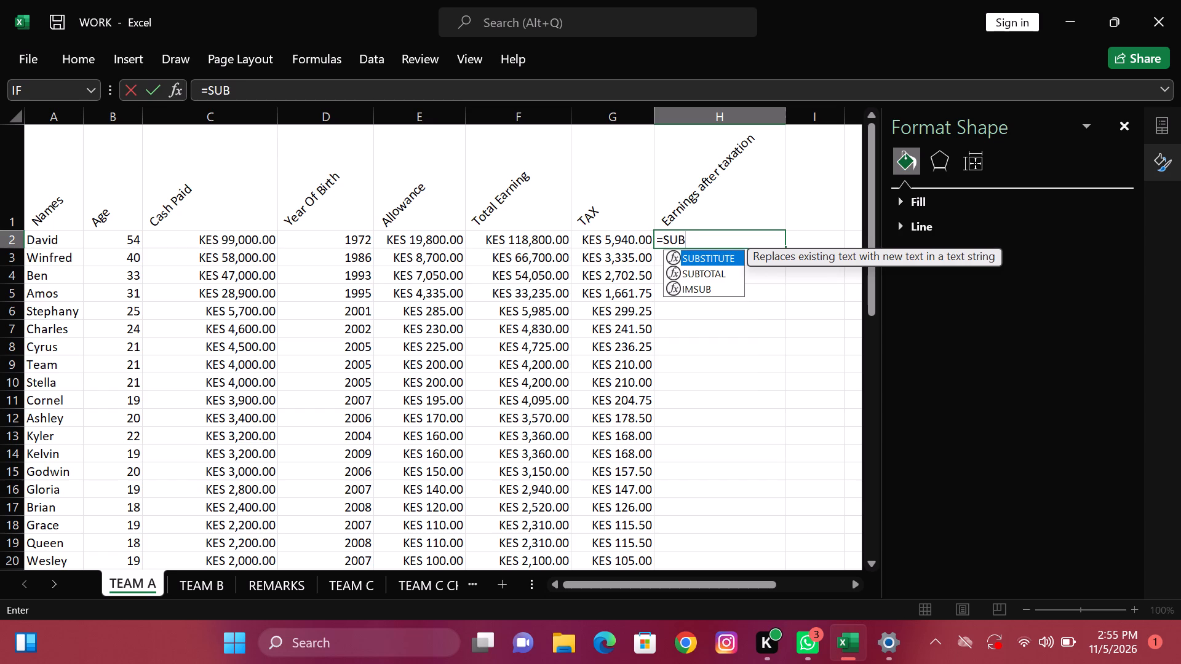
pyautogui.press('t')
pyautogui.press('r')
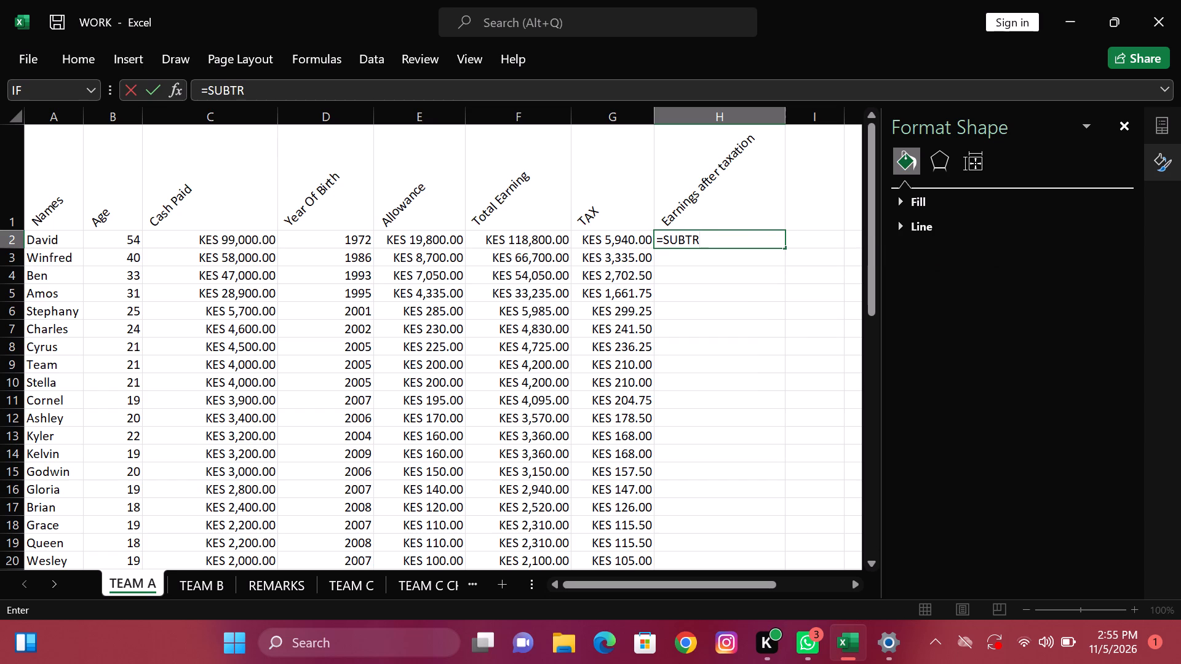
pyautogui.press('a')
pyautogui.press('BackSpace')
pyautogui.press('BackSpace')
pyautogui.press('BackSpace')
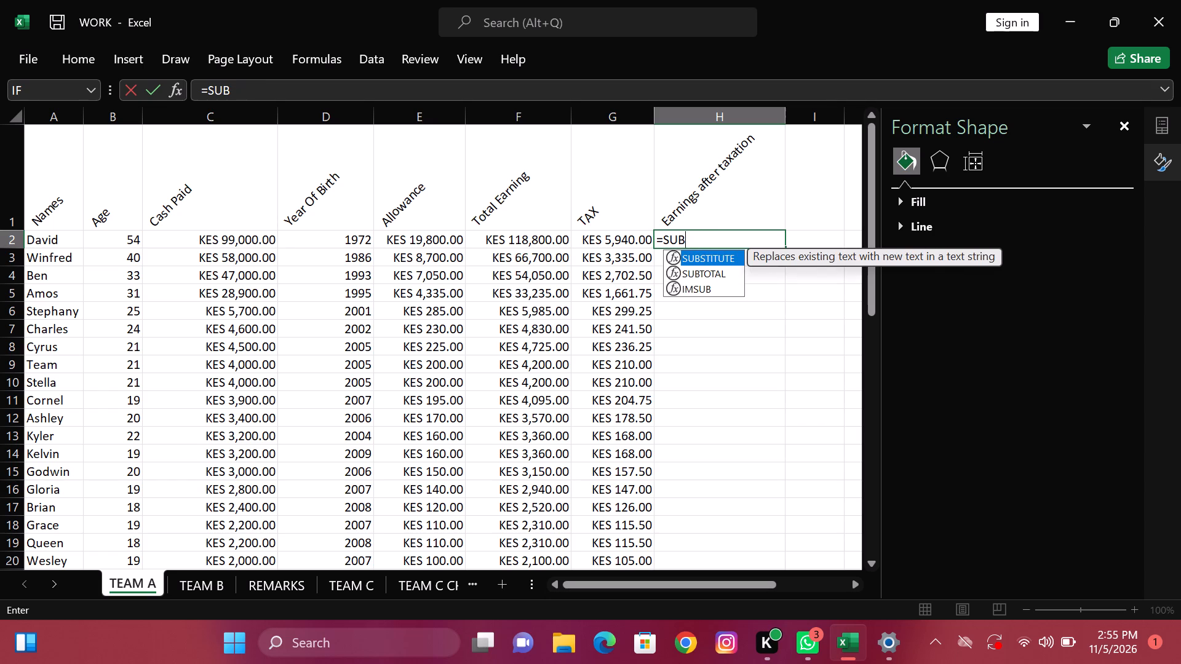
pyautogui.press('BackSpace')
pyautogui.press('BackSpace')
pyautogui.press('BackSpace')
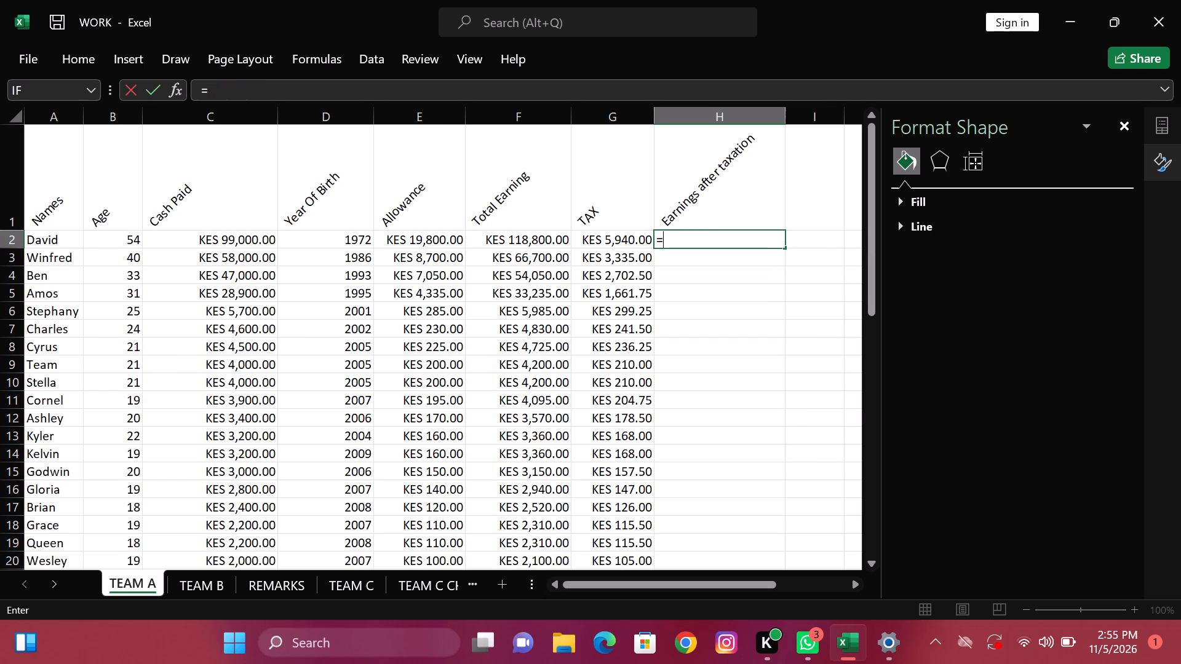
# Look through the most recently used functions in the Insert Function dialog for one that subtracts.
pyautogui.click(168, 96)
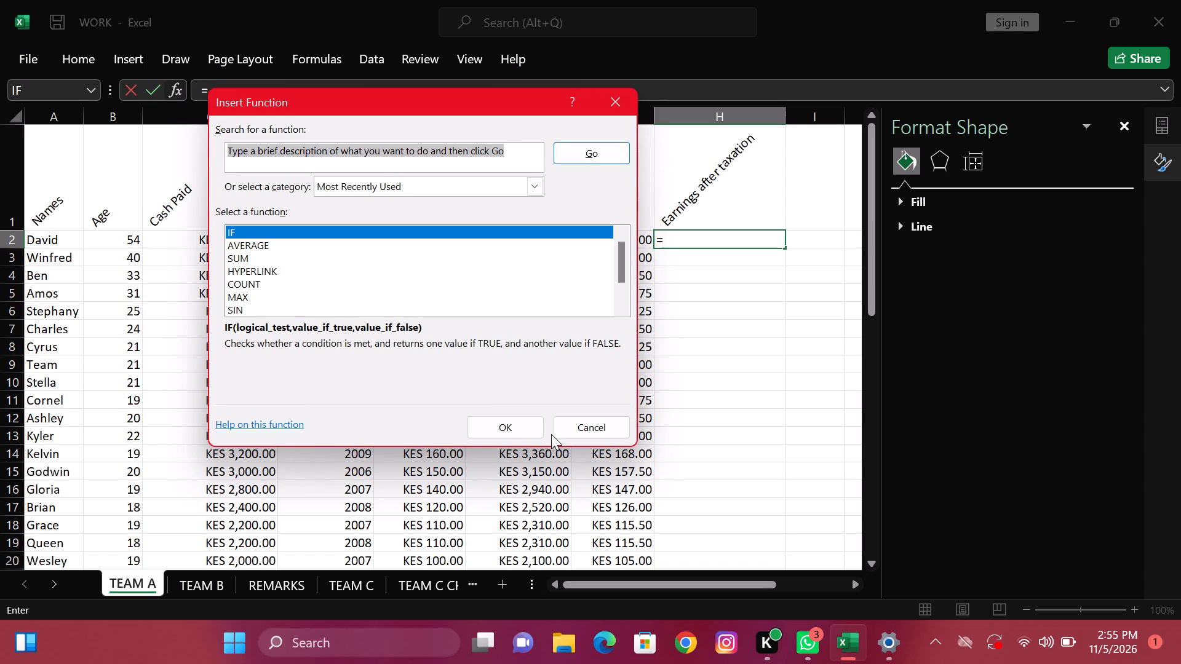
pyautogui.click(619, 309)
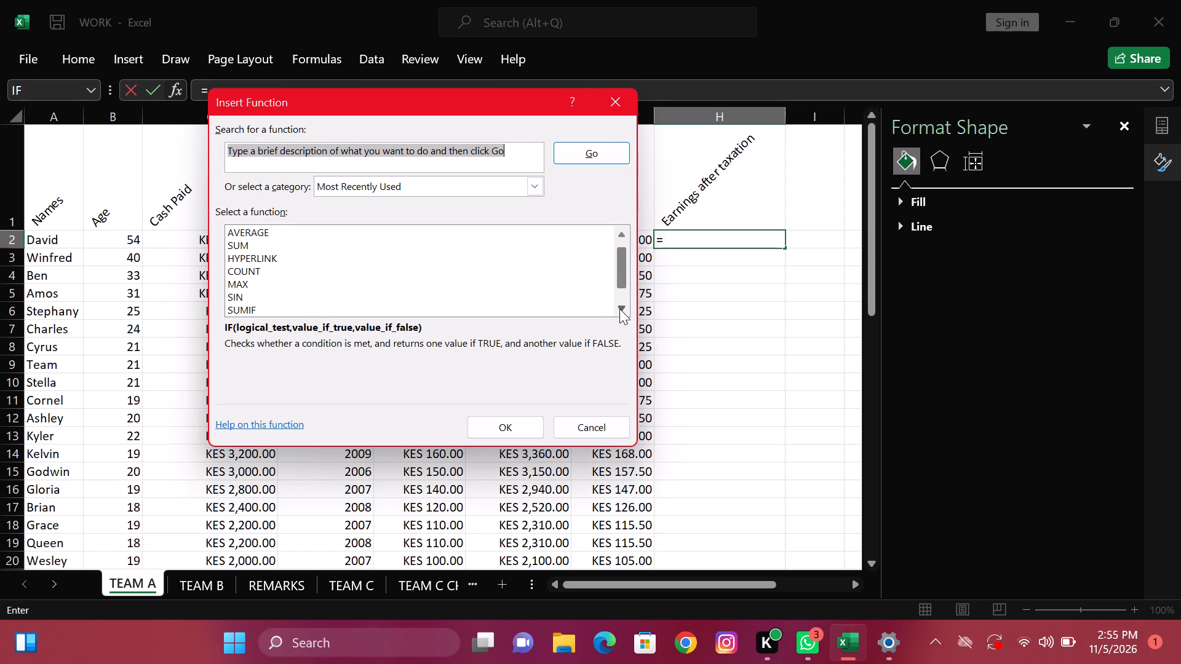
pyautogui.click(619, 309)
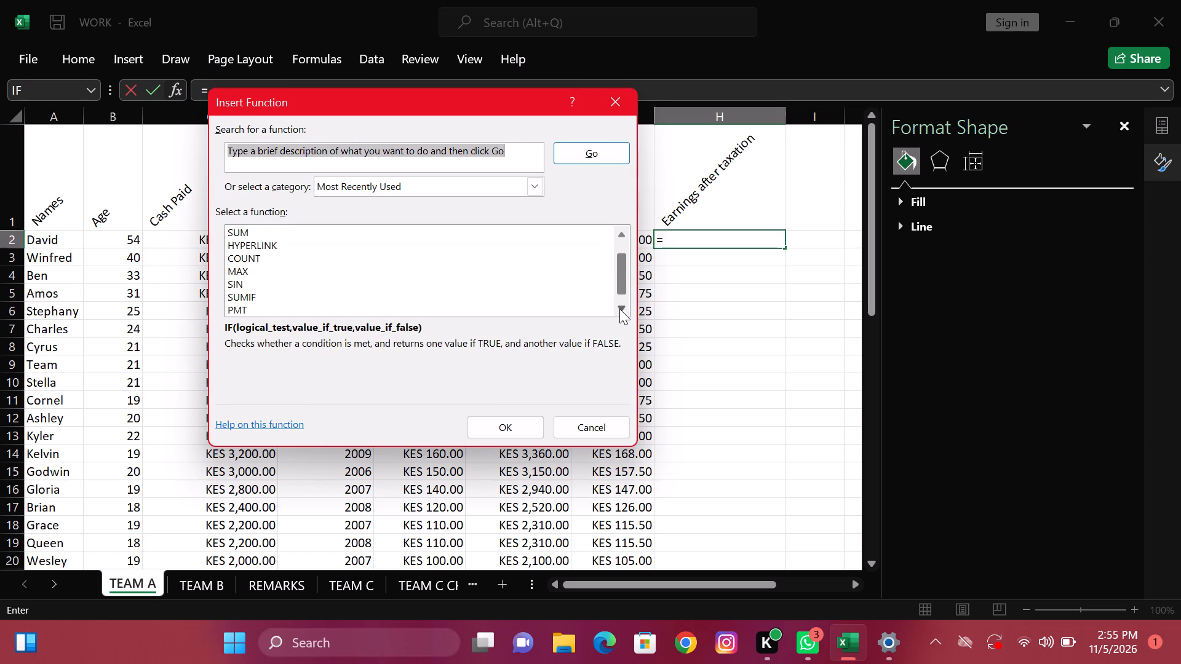
pyautogui.click(619, 309)
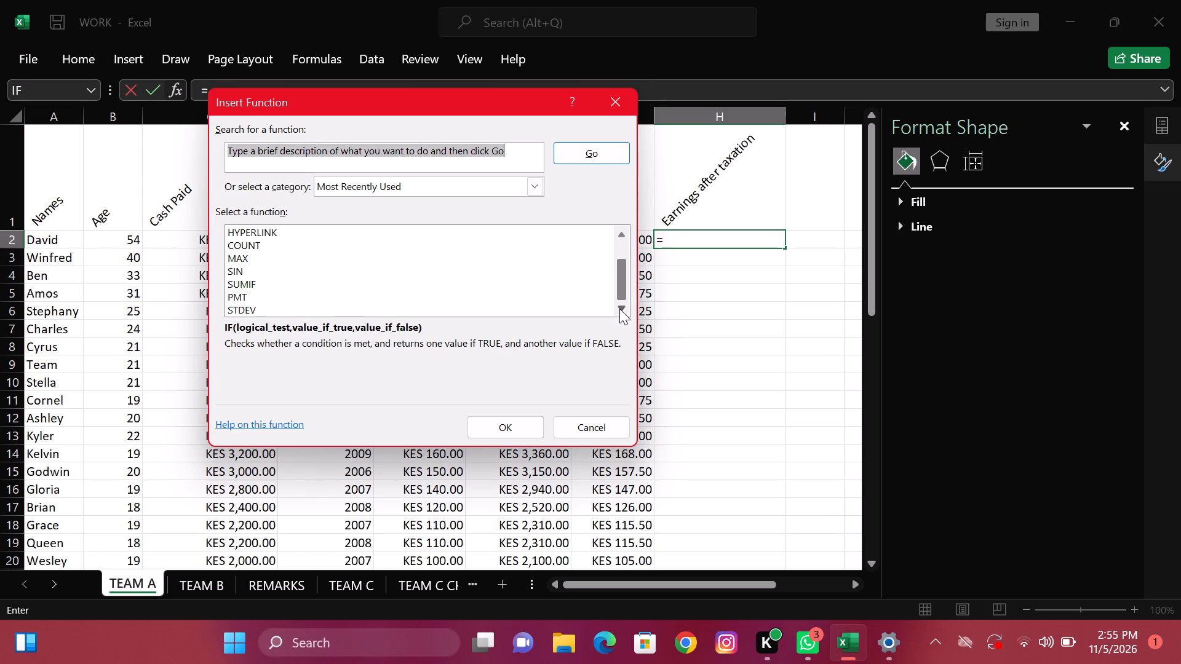
pyautogui.click(619, 309)
pyautogui.doubleClick(619, 309)
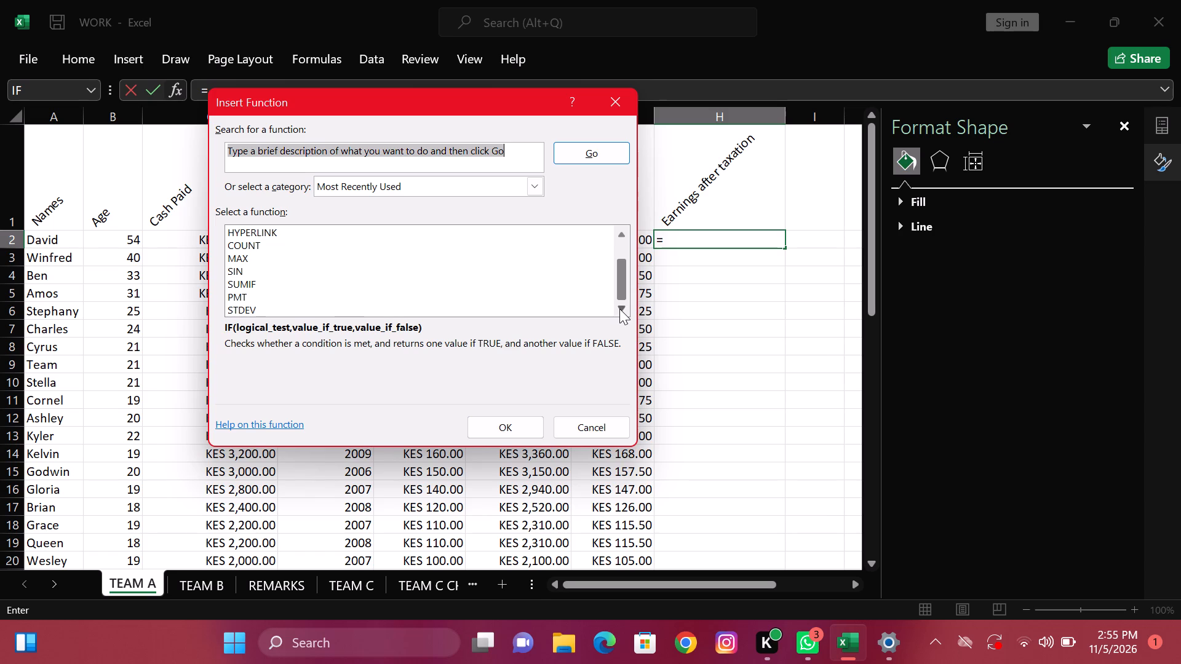
pyautogui.tripleClick(619, 309)
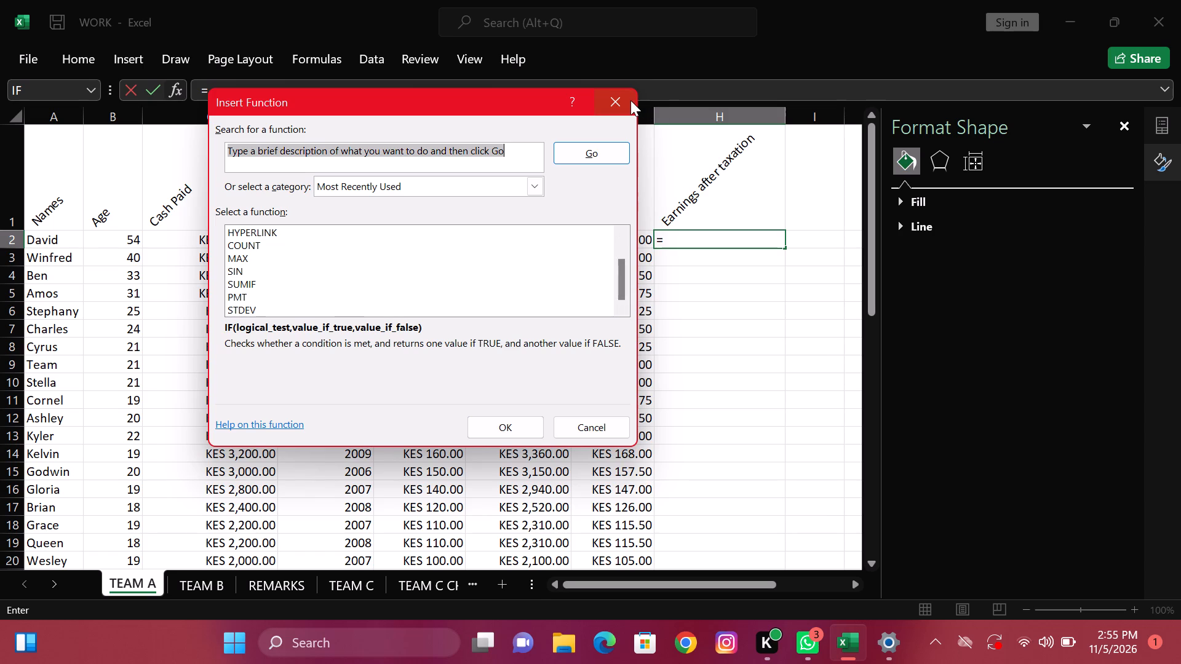
pyautogui.click(616, 100)
# Enter the formula =(F2-G2) in cell H2 to subtract the tax from David's total earning.
pyautogui.moveTo(669, 235); pyautogui.dragTo(669, 241)
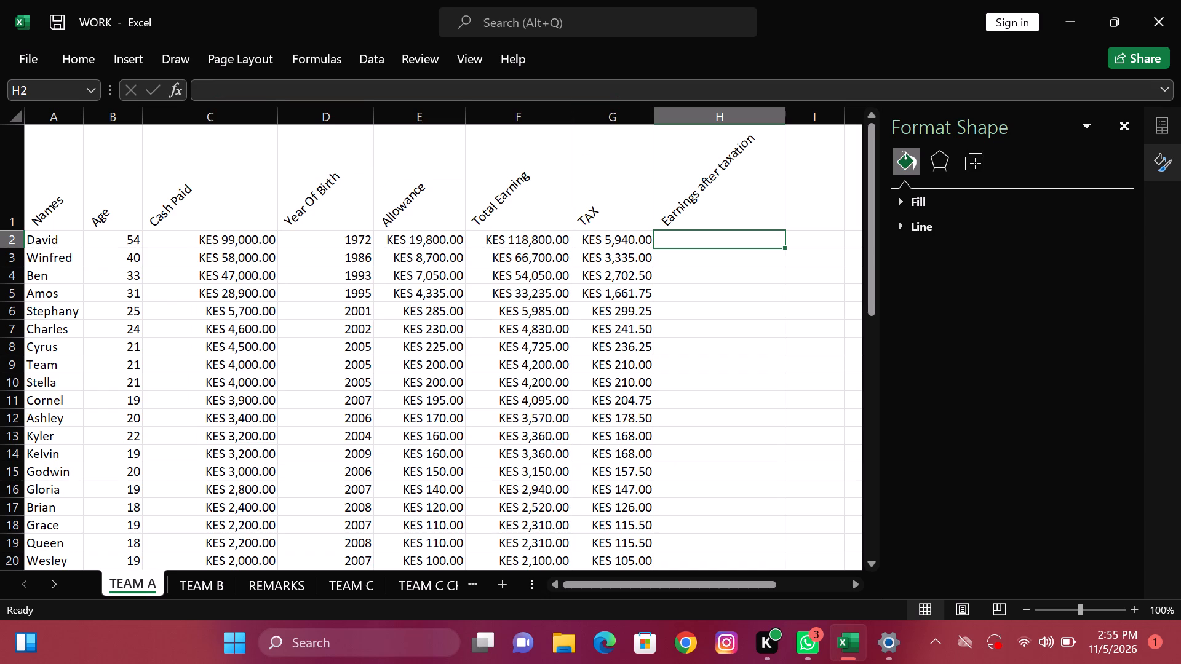
pyautogui.moveTo(669, 241); pyautogui.dragTo(669, 242)
pyautogui.click(669, 242)
pyautogui.doubleClick(669, 242)
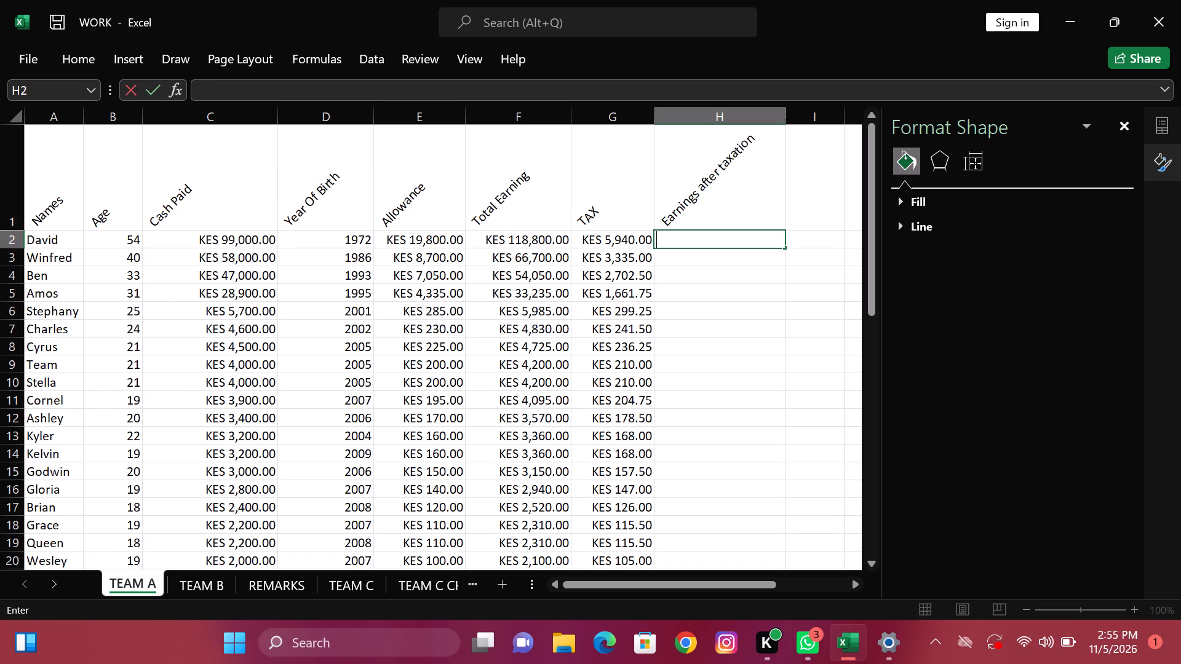
pyautogui.press('=')
pyautogui.hotkey('shift', '(')
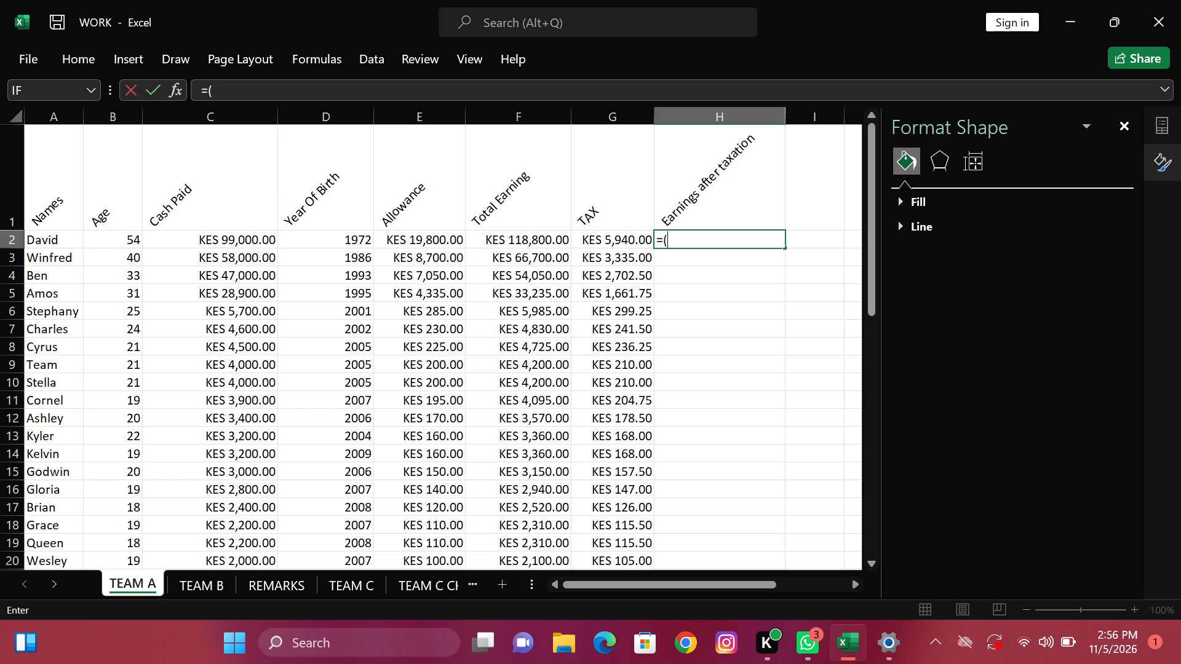
pyautogui.press('f')
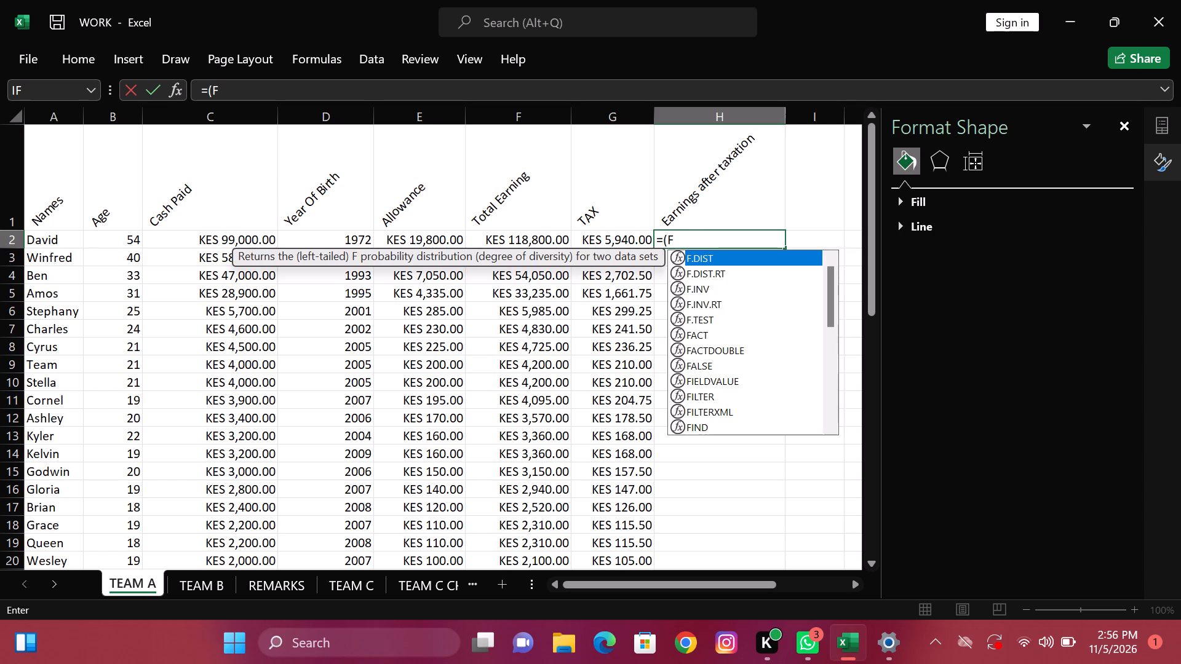
pyautogui.press('2')
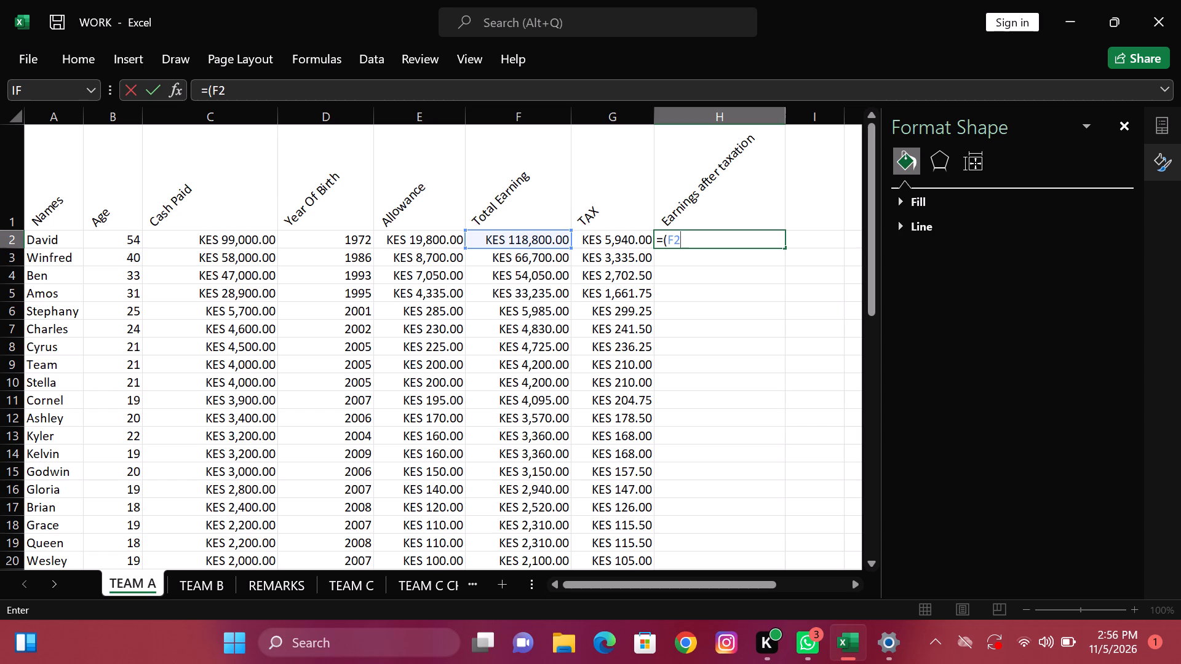
pyautogui.press('-')
pyautogui.press('BackSpace')
pyautogui.hotkey('shift', '_')
pyautogui.press('BackSpace')
pyautogui.press('-')
pyautogui.press('g')
pyautogui.press('2')
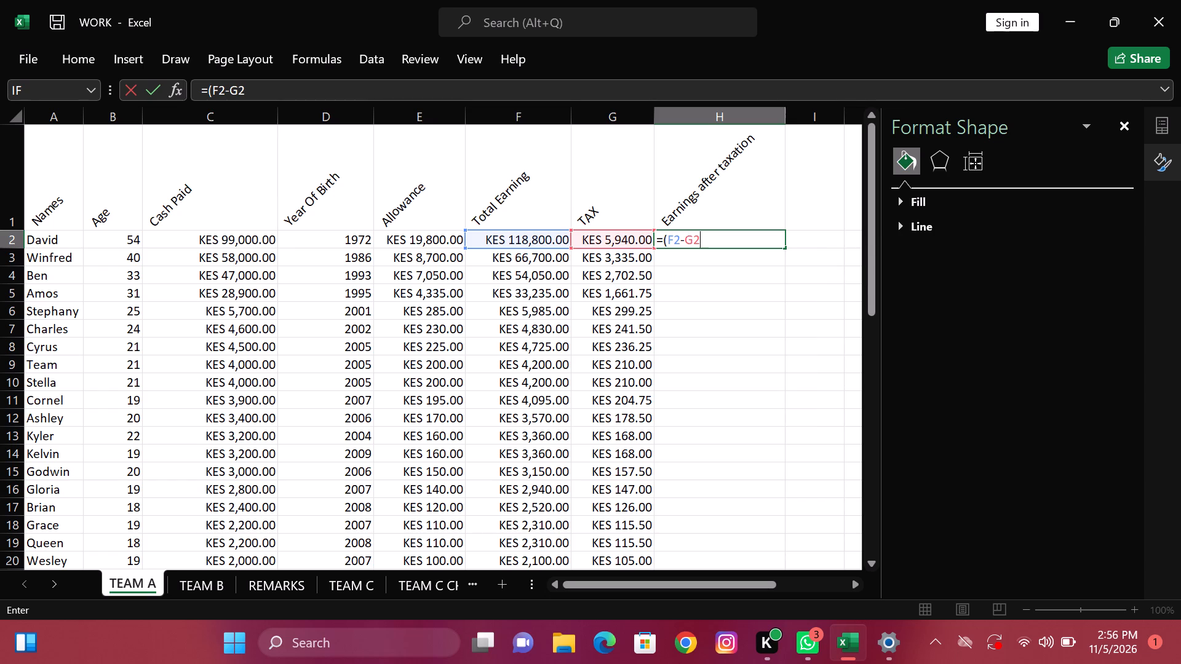
pyautogui.hotkey('shift', ')')
pyautogui.press('Return')
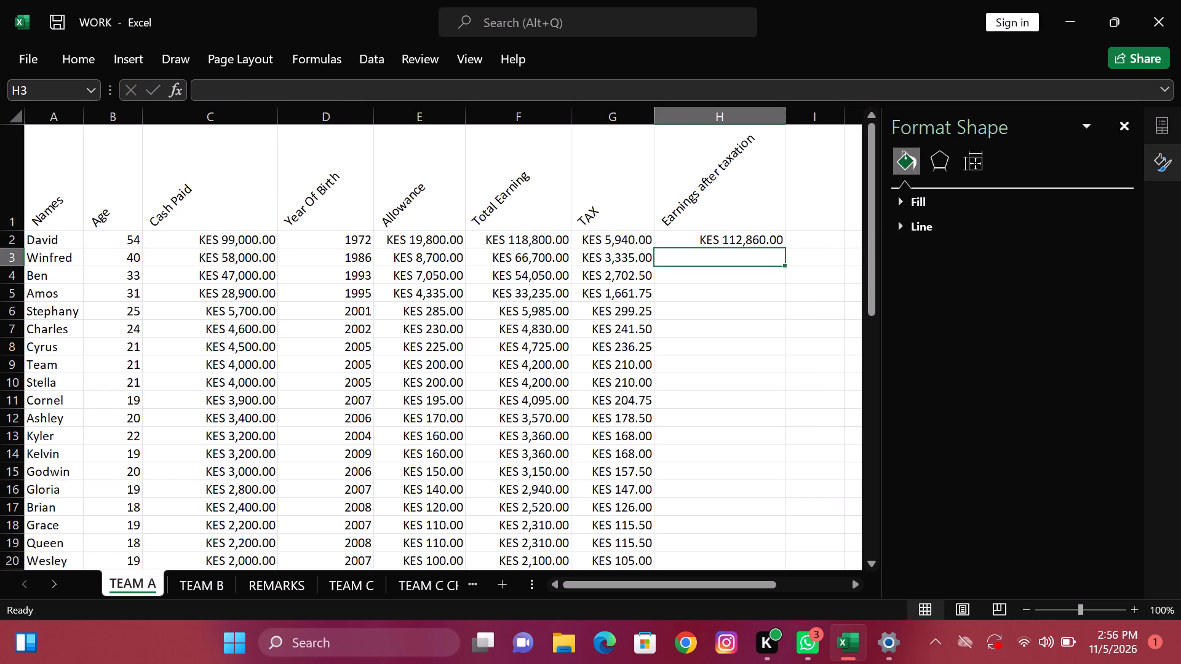
# Fill the H2 formula down the Earnings after taxation column through the TOTAL row, H27.
pyautogui.click(767, 244)
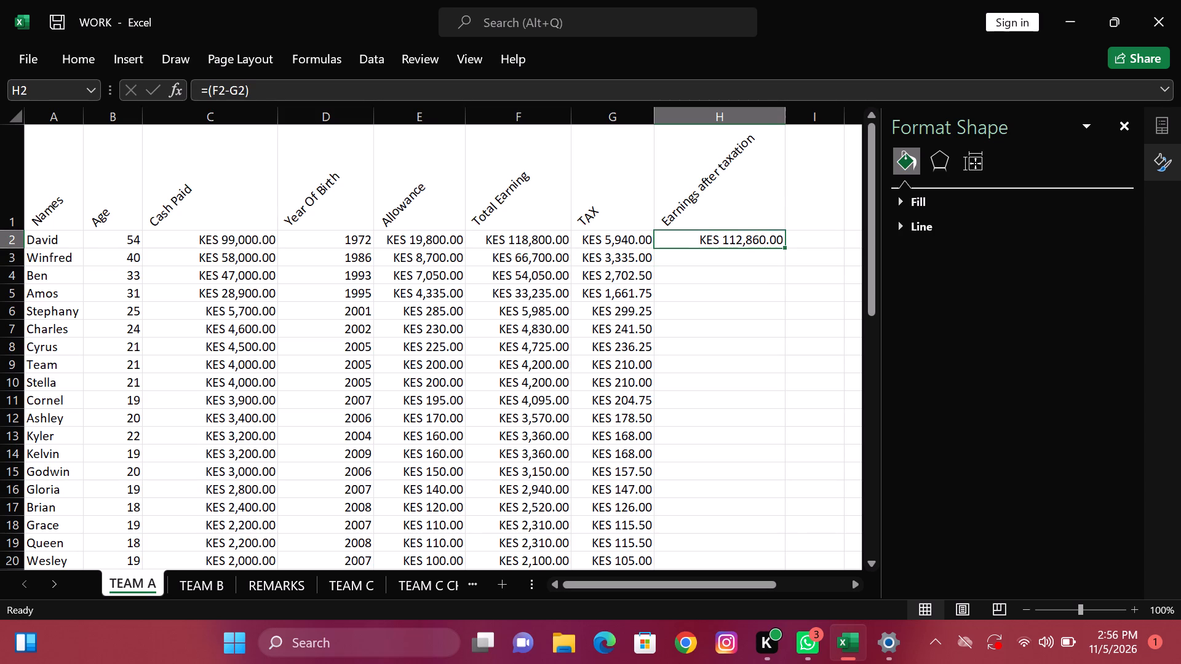
pyautogui.moveTo(785, 246); pyautogui.dragTo(792, 440)
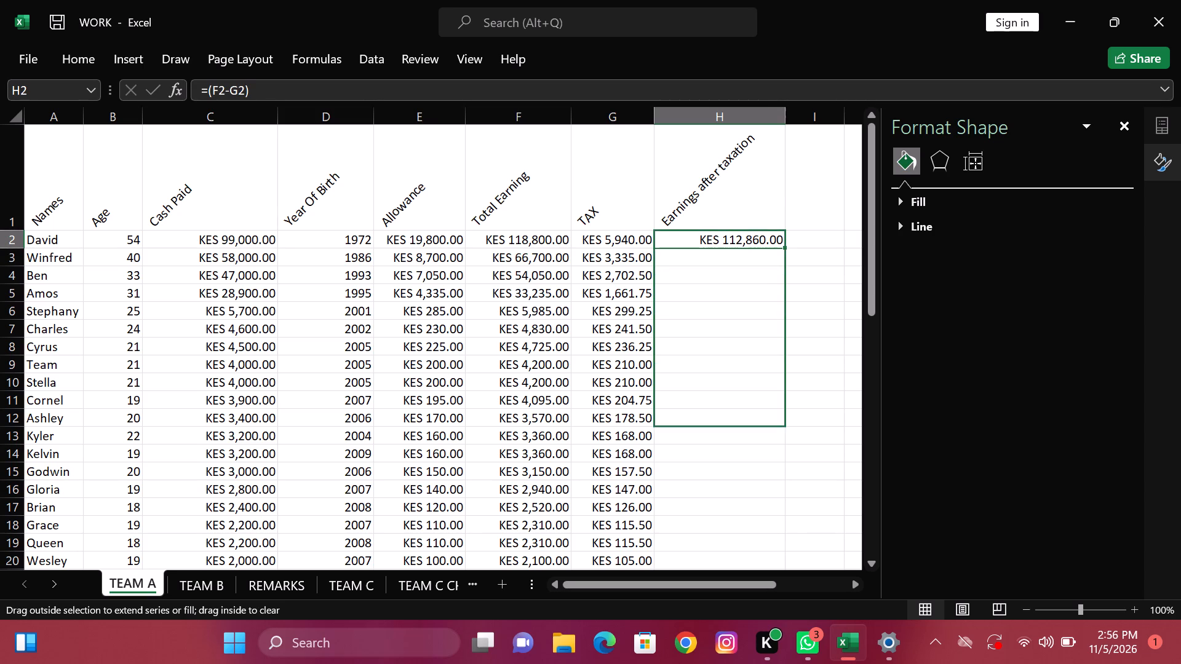
pyautogui.moveTo(792, 440); pyautogui.dragTo(812, 591)
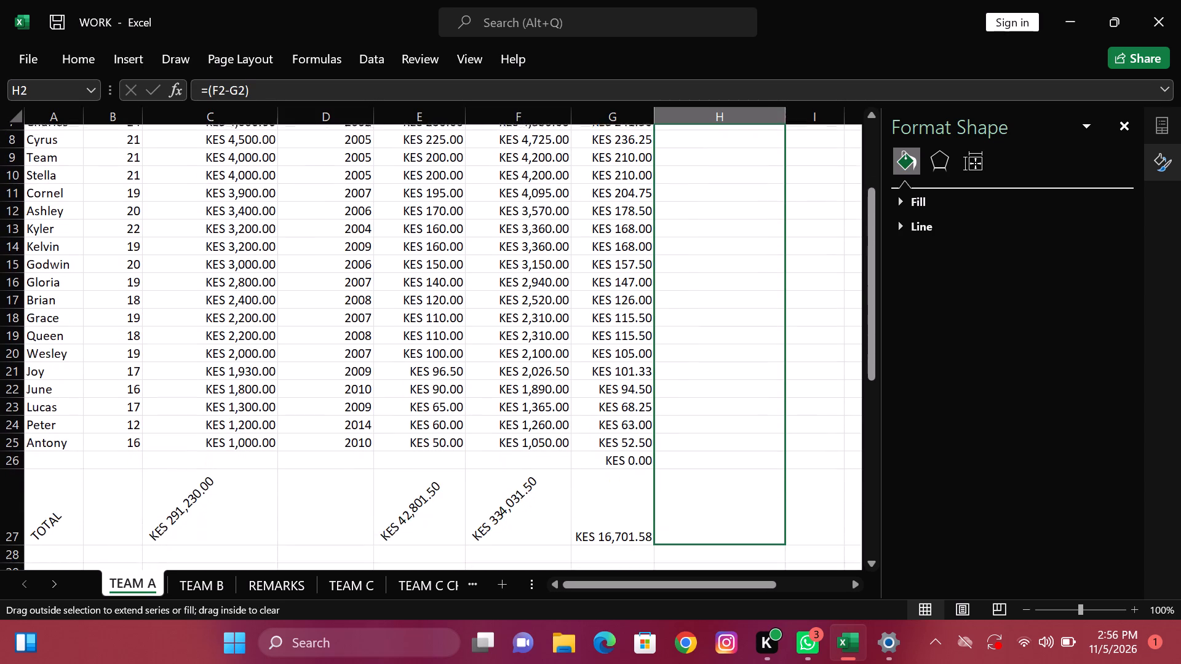
pyautogui.moveTo(812, 591); pyautogui.dragTo(795, 508)
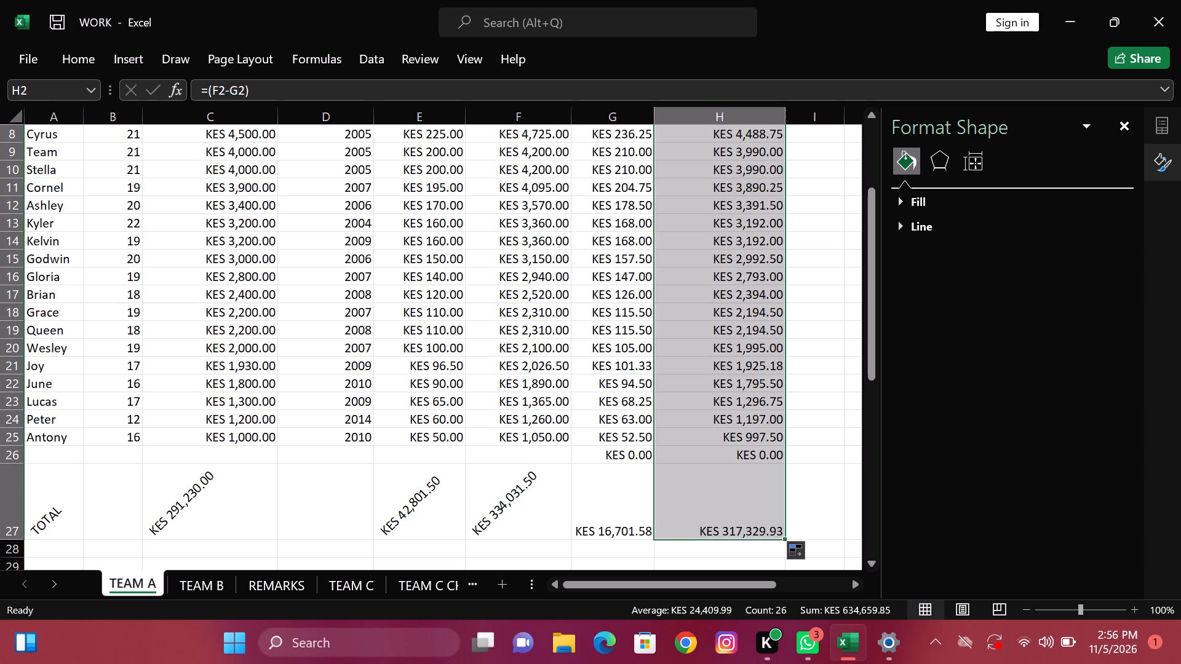
pyautogui.click(808, 134)
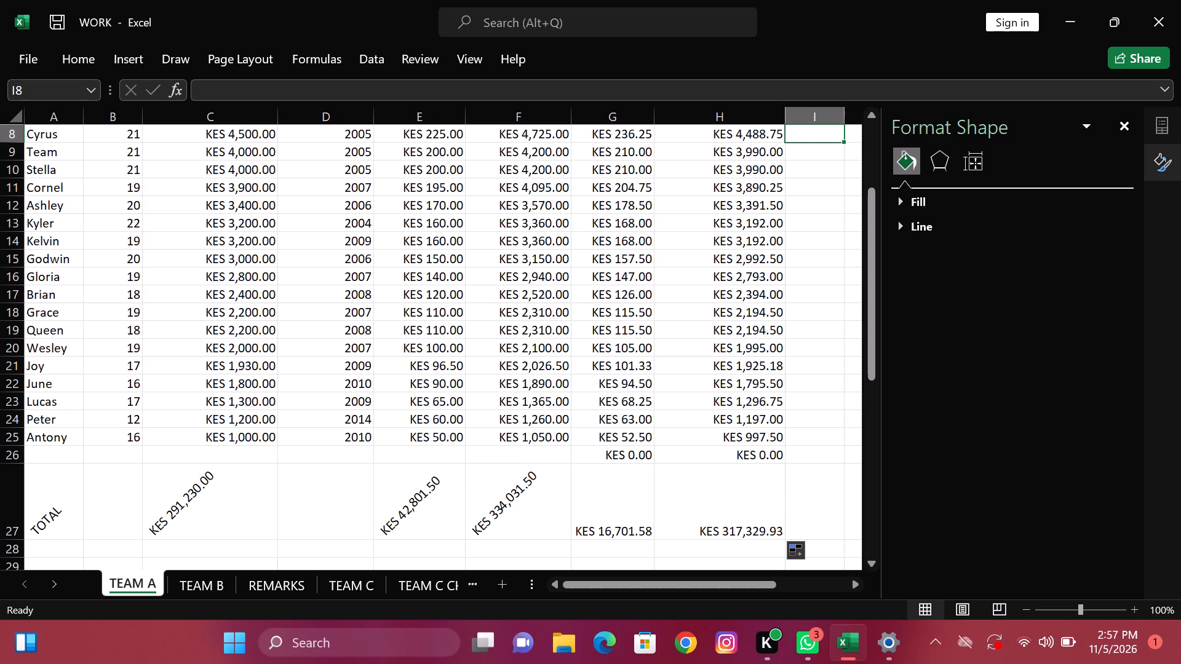
# Clear the formulas from G26 and H26 in the blank row above TOTAL.
pyautogui.click(618, 453)
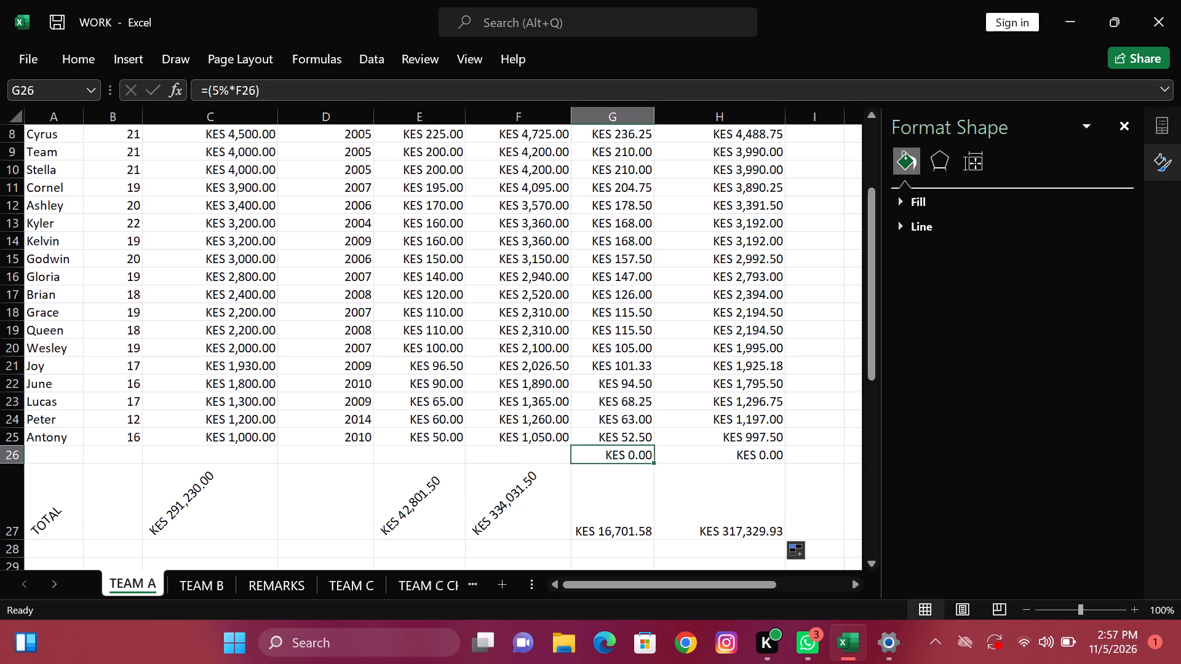
pyautogui.press('BackSpace')
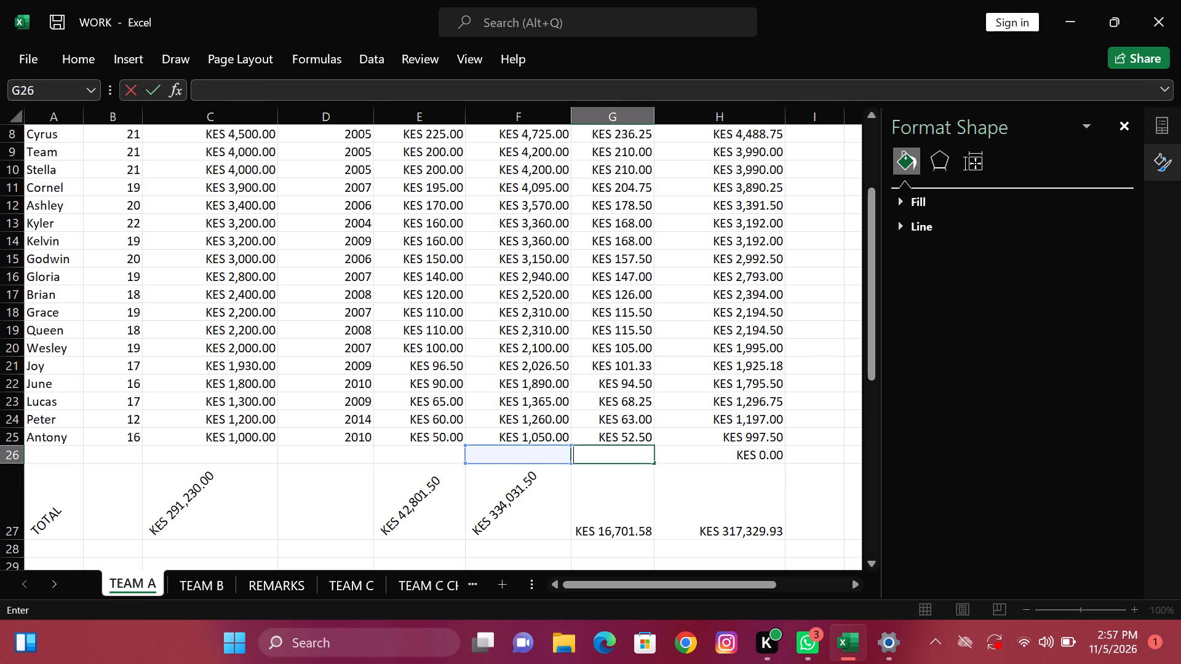
pyautogui.click(698, 455)
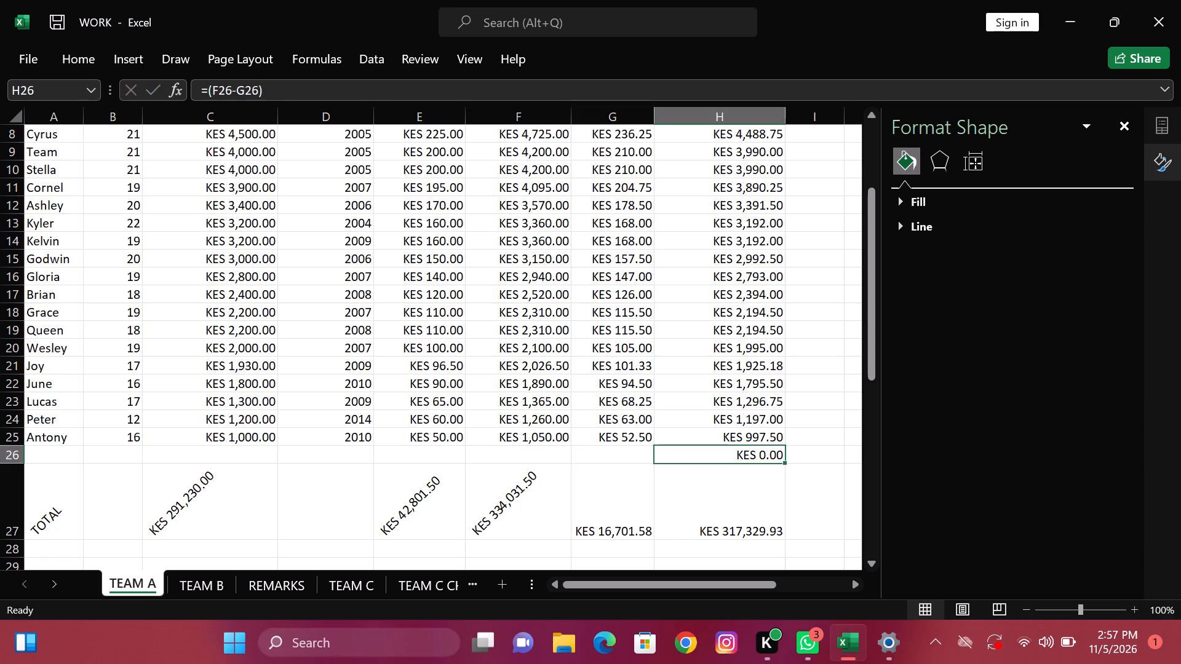
pyautogui.press('BackSpace')
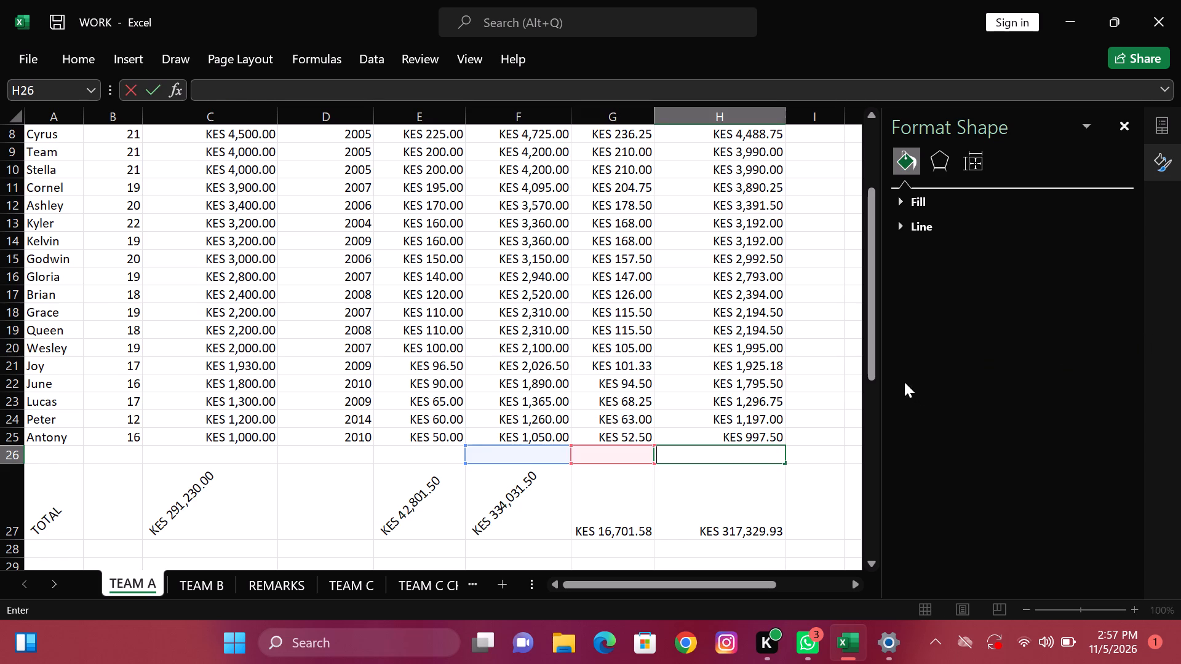
pyautogui.click(821, 450)
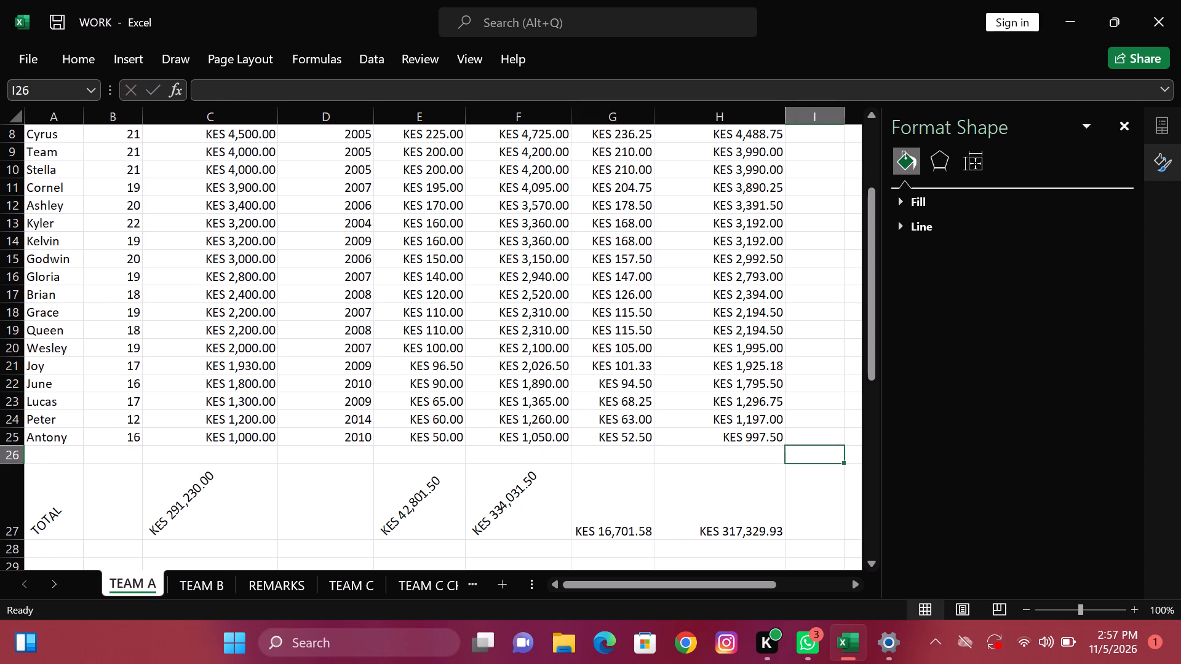
# Review the filled Earnings after taxation column from row 26 back up to the heading row, ending in cell I1.
pyautogui.press('Up')
pyautogui.press('Up')
pyautogui.press('Up')
pyautogui.press('Up')
pyautogui.press('Up')
pyautogui.press('Up')
pyautogui.press('Up')
pyautogui.press('Up')
pyautogui.press('Up')
pyautogui.press('Up')
pyautogui.press('Up')
pyautogui.press('Up')
pyautogui.press('Up')
pyautogui.press('Up')
pyautogui.press('Up')
pyautogui.press('Up')
pyautogui.press('Up')
pyautogui.press('Up')
pyautogui.press('Up')
pyautogui.press('Up')
pyautogui.press('Up')
pyautogui.press('Up')
pyautogui.press('Up')
pyautogui.press('Up')
pyautogui.press('Up')
pyautogui.press('Up')
pyautogui.press('Up')
pyautogui.press('Up')
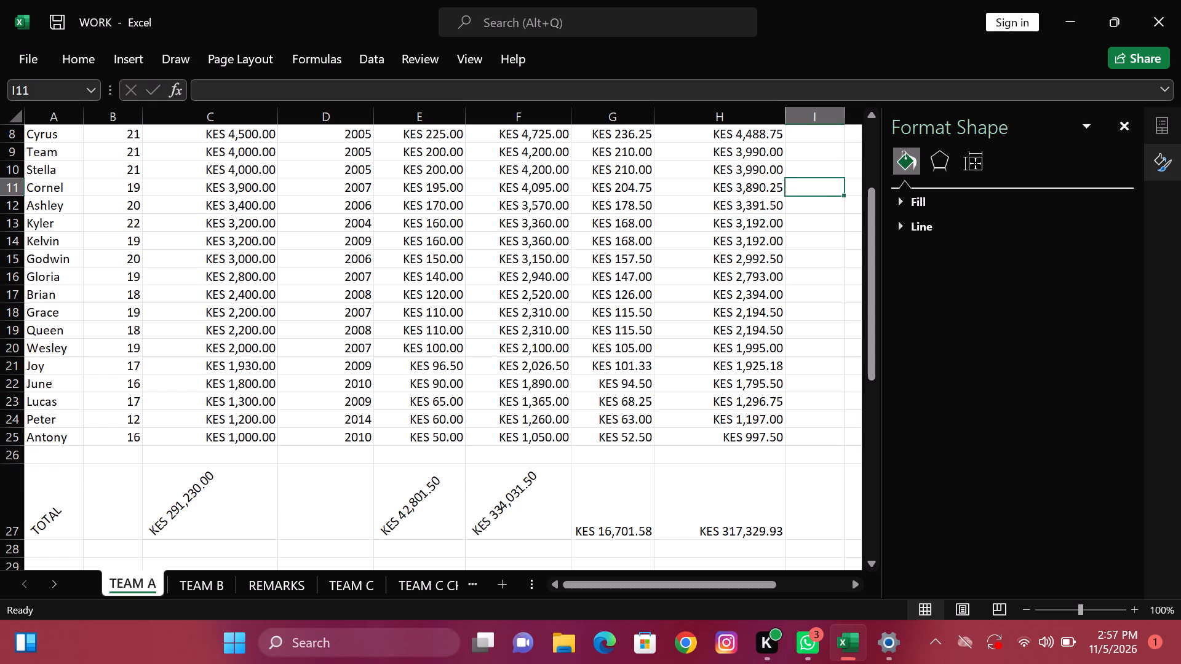
pyautogui.press('Up')
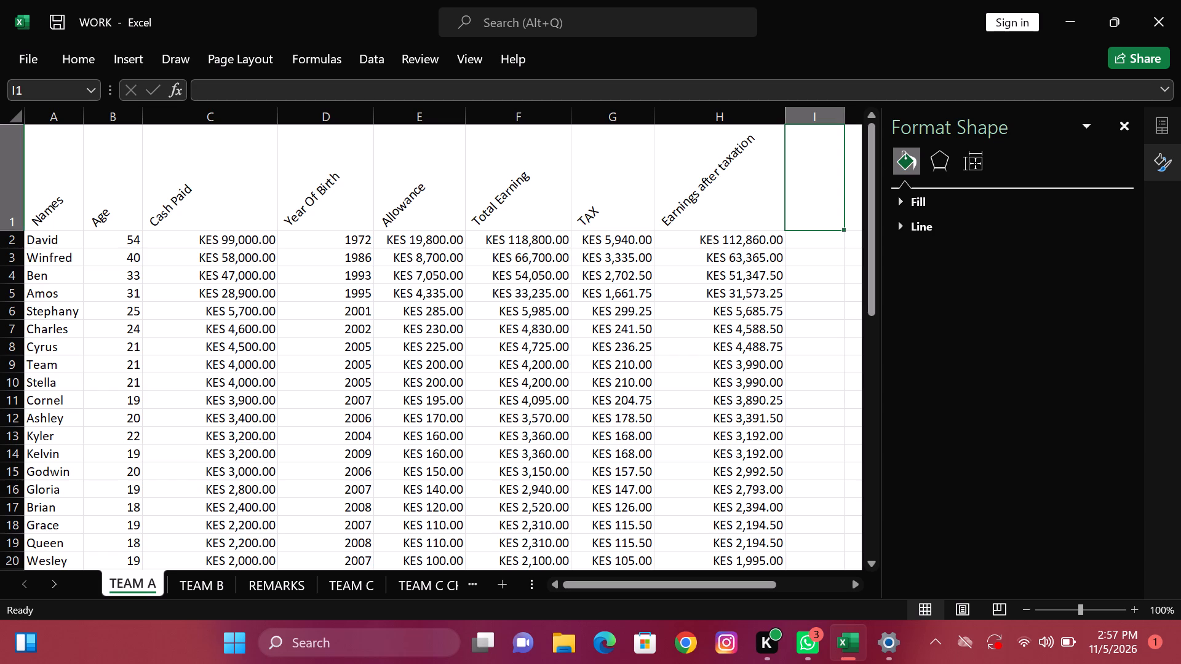
# Look through the Math & Trig functions in the function library.
pyautogui.click(287, 60)
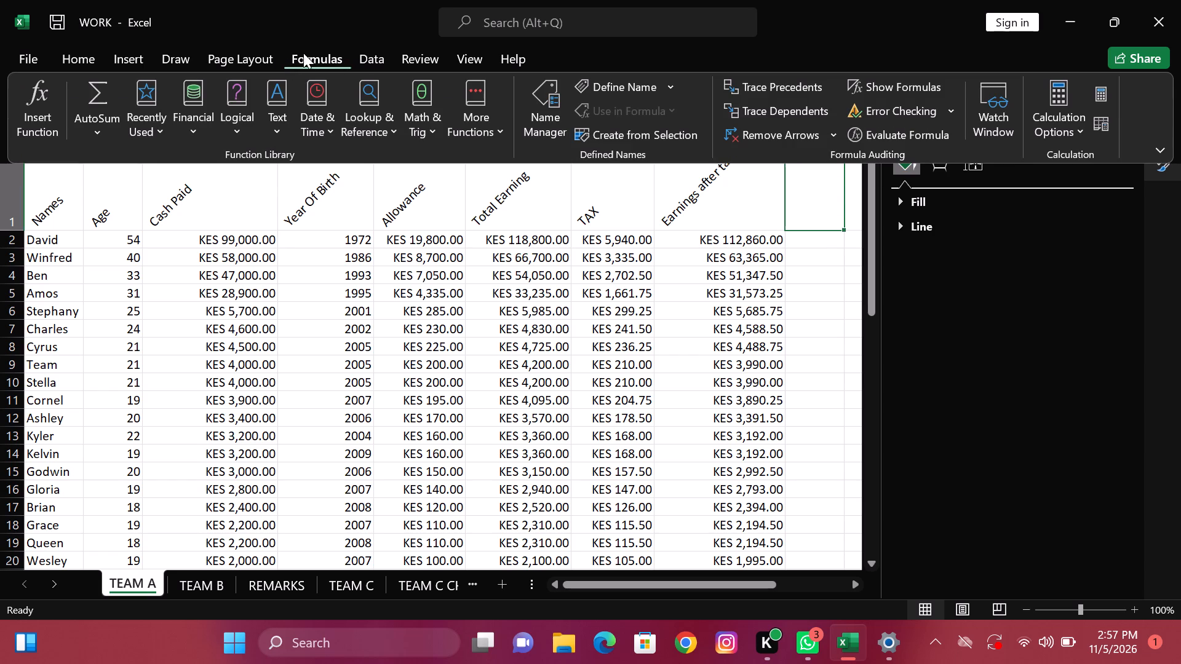
pyautogui.click(430, 130)
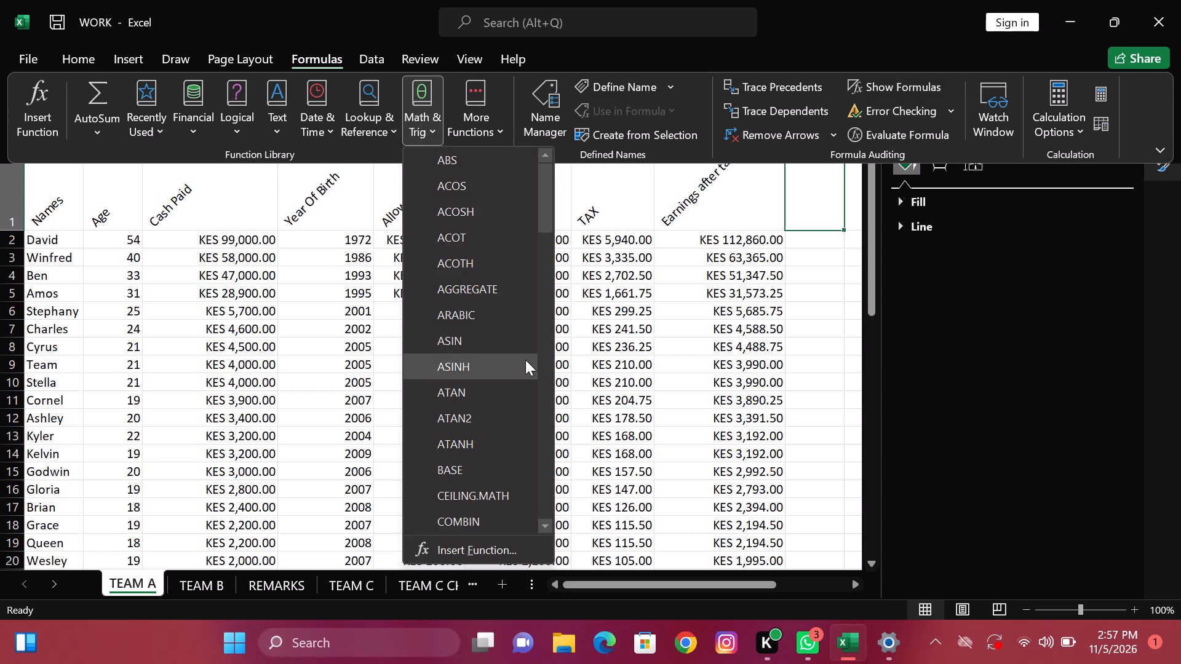
pyautogui.tripleClick(544, 528)
pyautogui.tripleClick(544, 528)
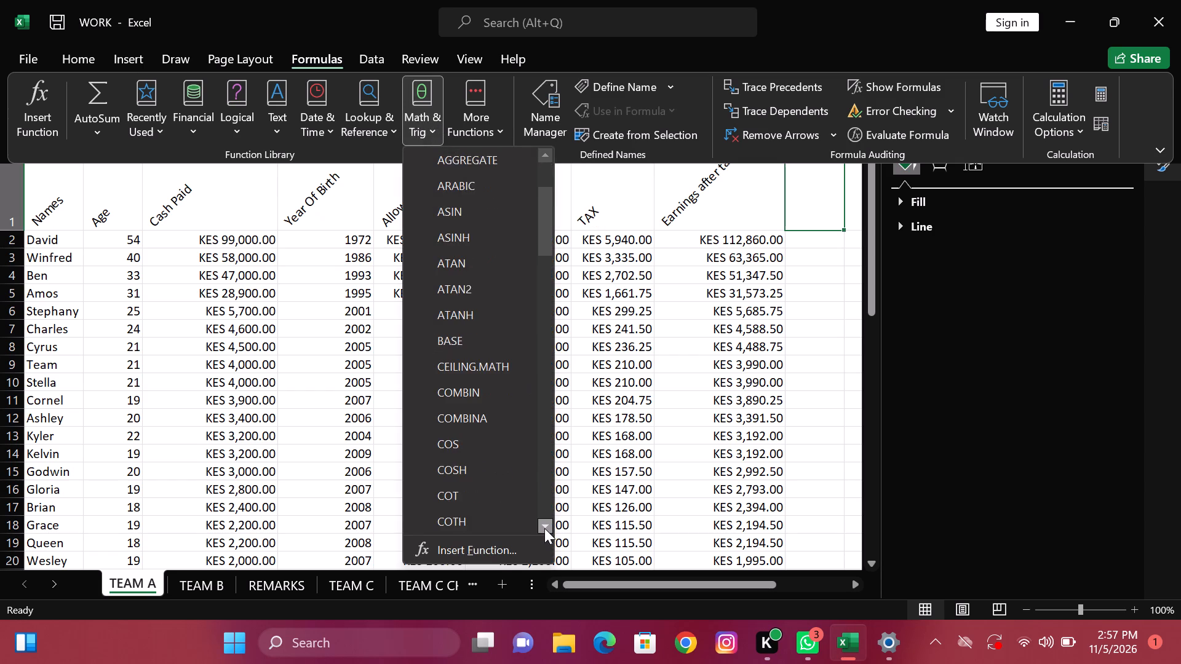
pyautogui.doubleClick(544, 528)
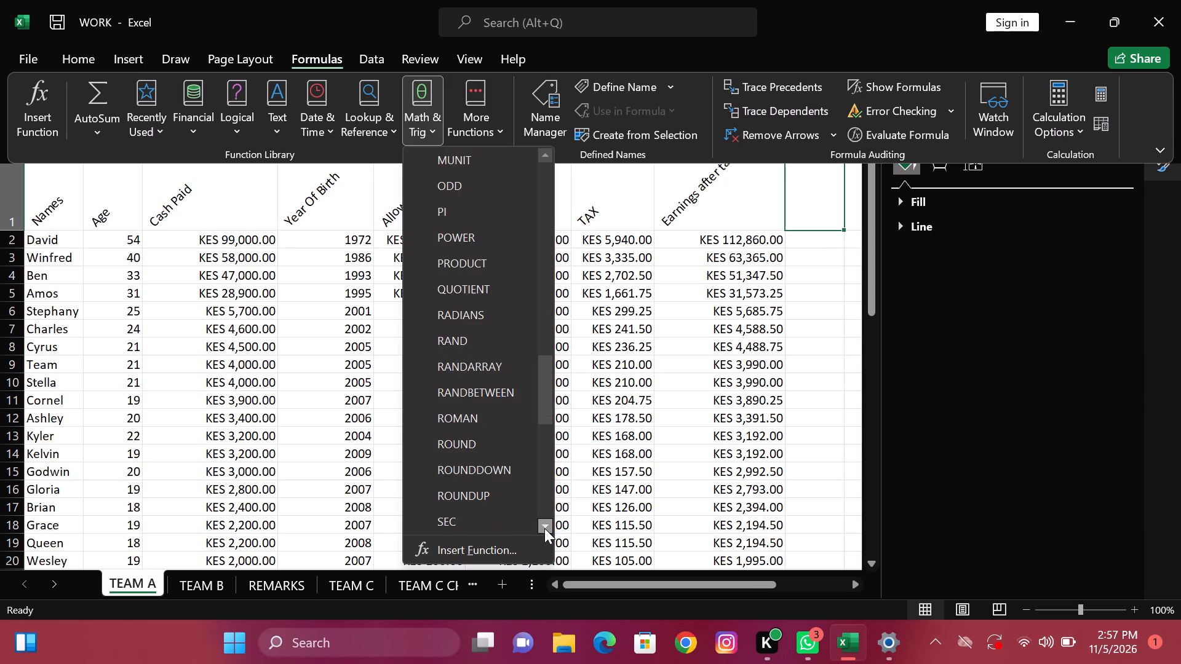
pyautogui.click(546, 154)
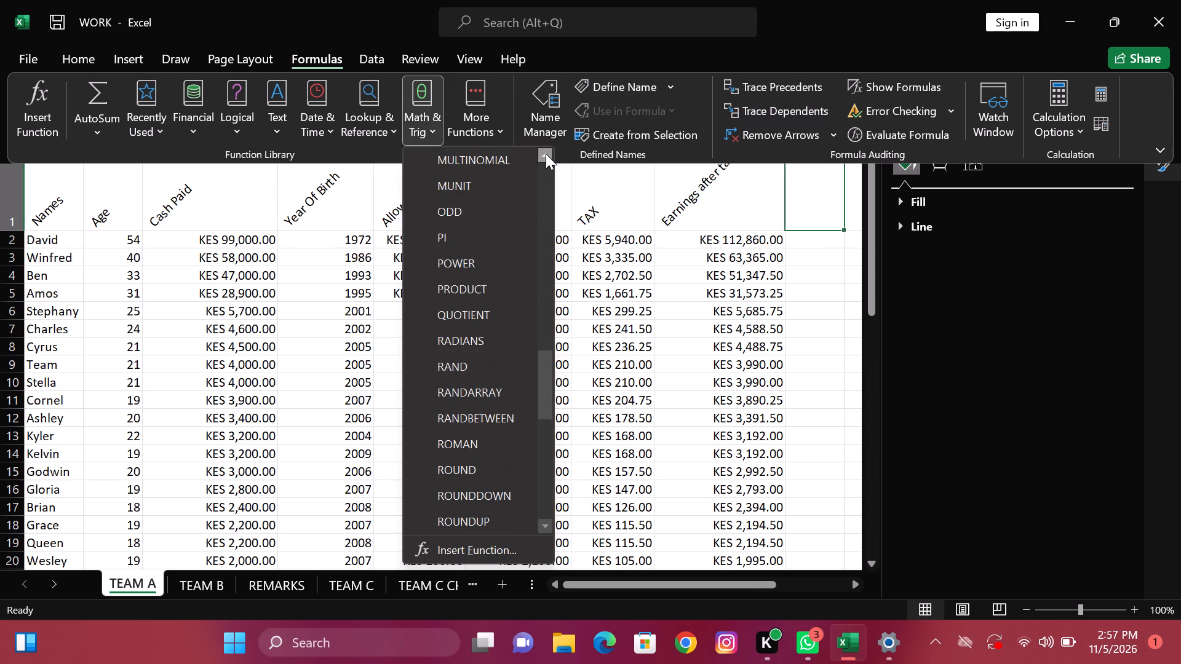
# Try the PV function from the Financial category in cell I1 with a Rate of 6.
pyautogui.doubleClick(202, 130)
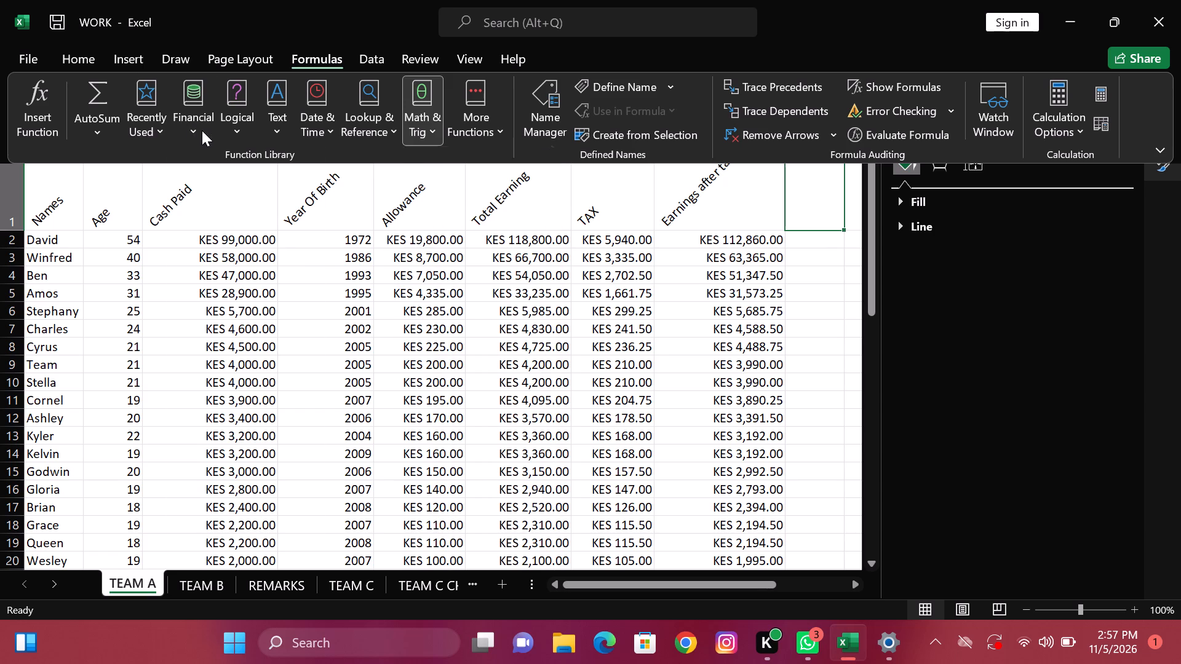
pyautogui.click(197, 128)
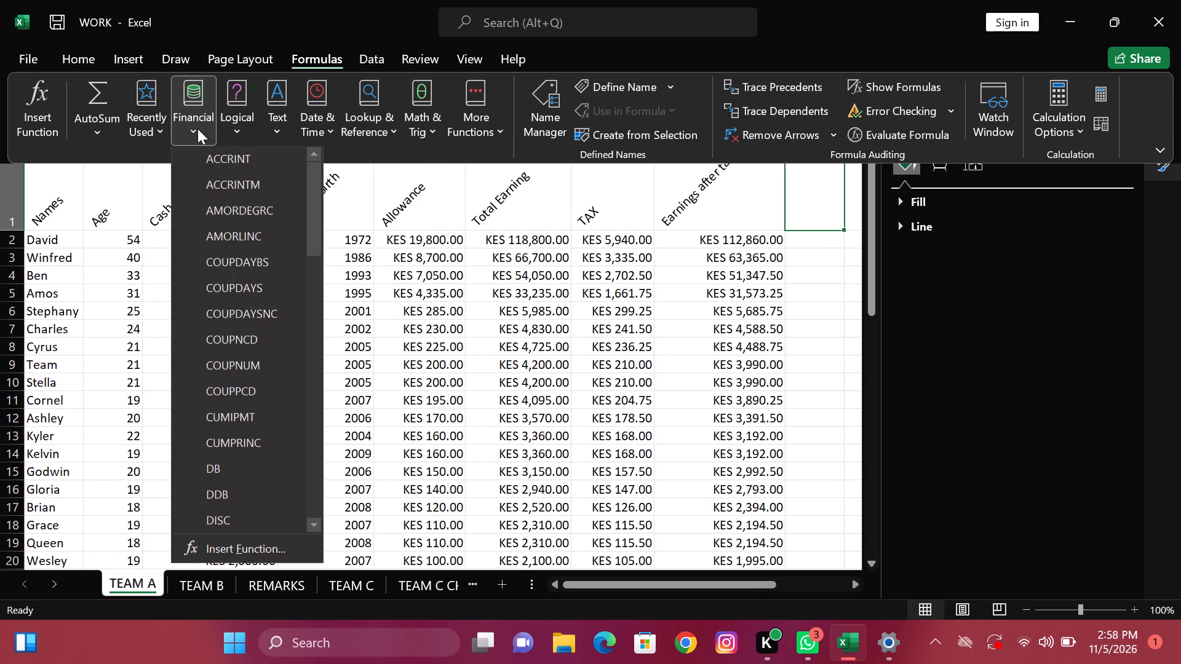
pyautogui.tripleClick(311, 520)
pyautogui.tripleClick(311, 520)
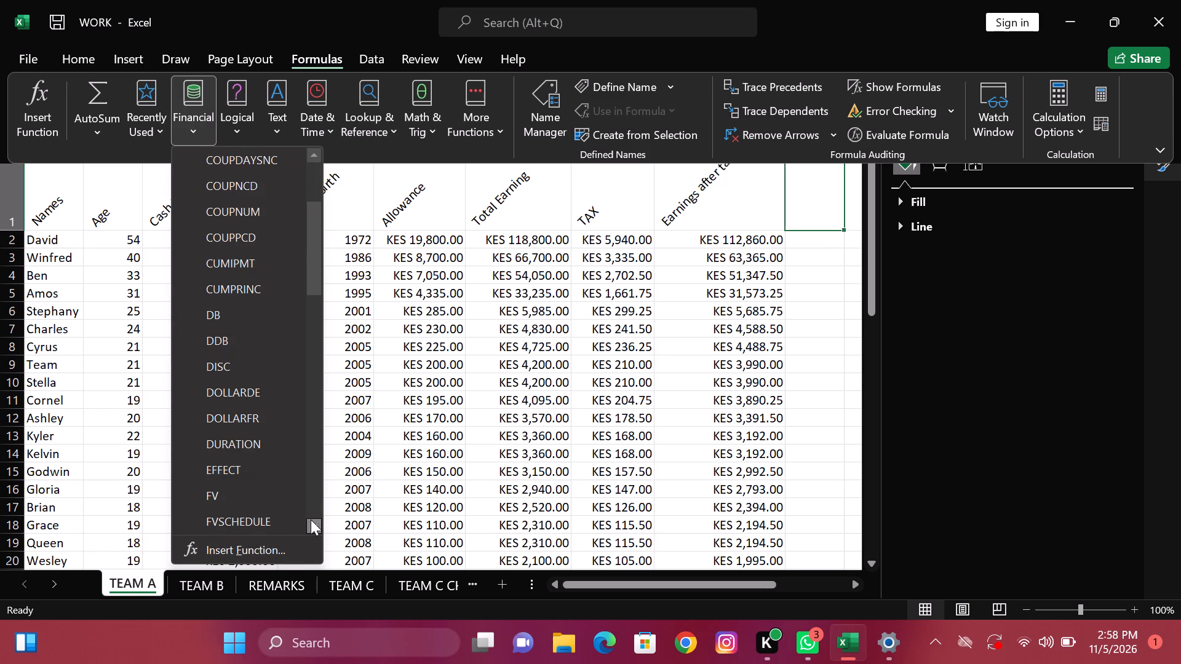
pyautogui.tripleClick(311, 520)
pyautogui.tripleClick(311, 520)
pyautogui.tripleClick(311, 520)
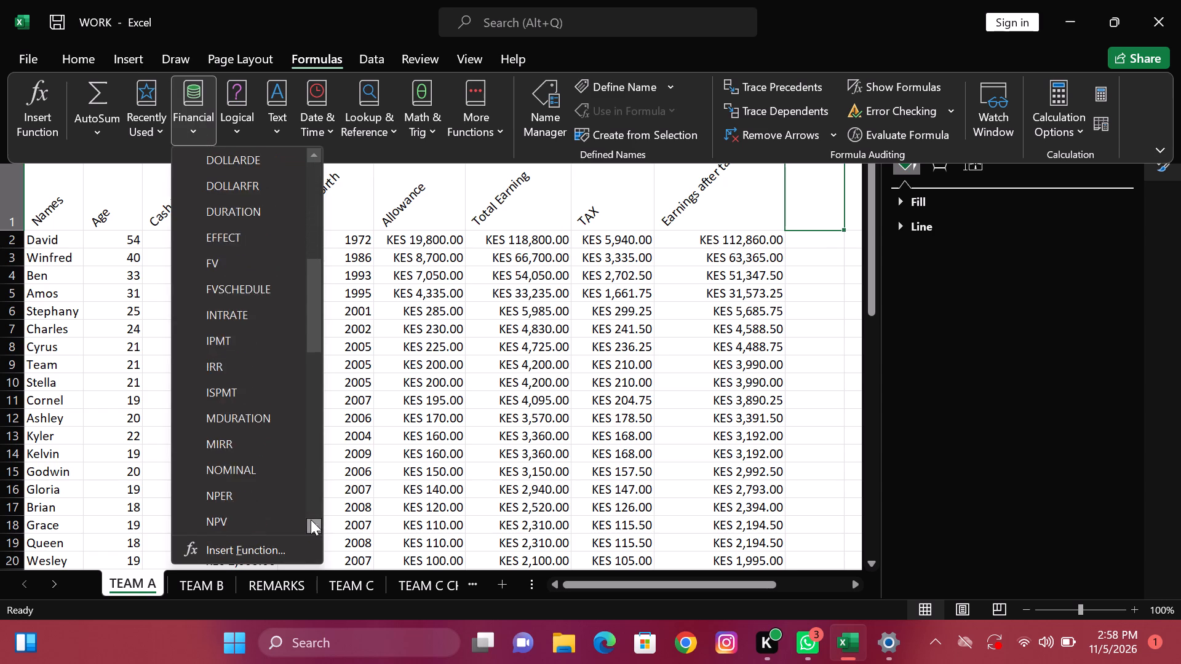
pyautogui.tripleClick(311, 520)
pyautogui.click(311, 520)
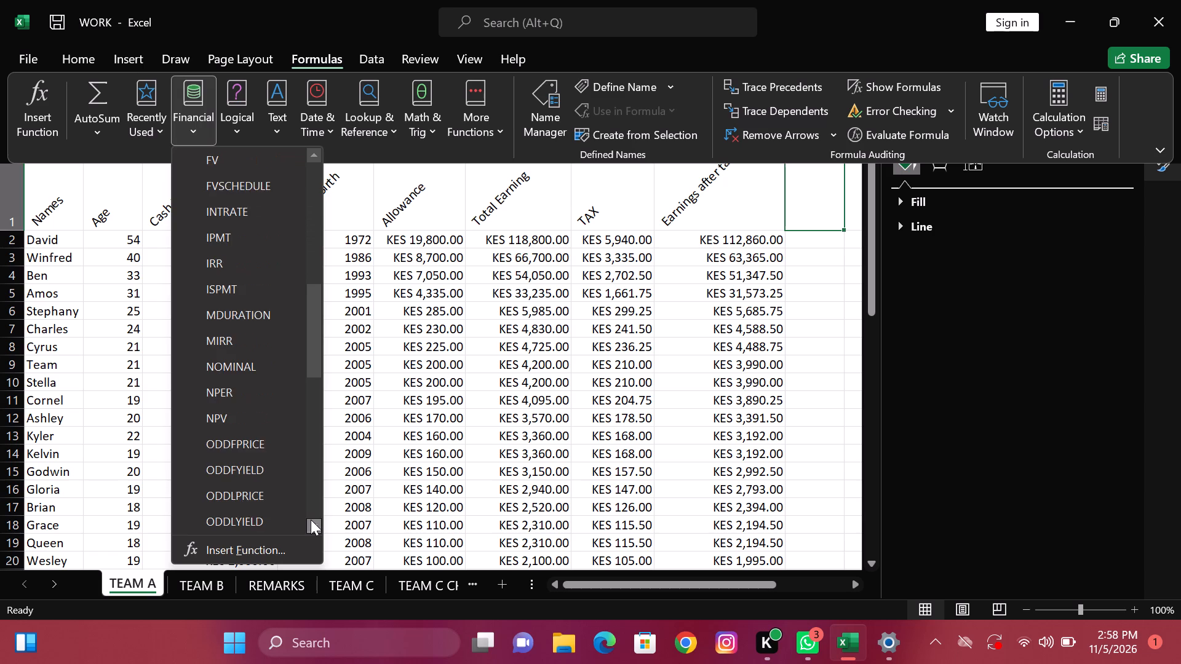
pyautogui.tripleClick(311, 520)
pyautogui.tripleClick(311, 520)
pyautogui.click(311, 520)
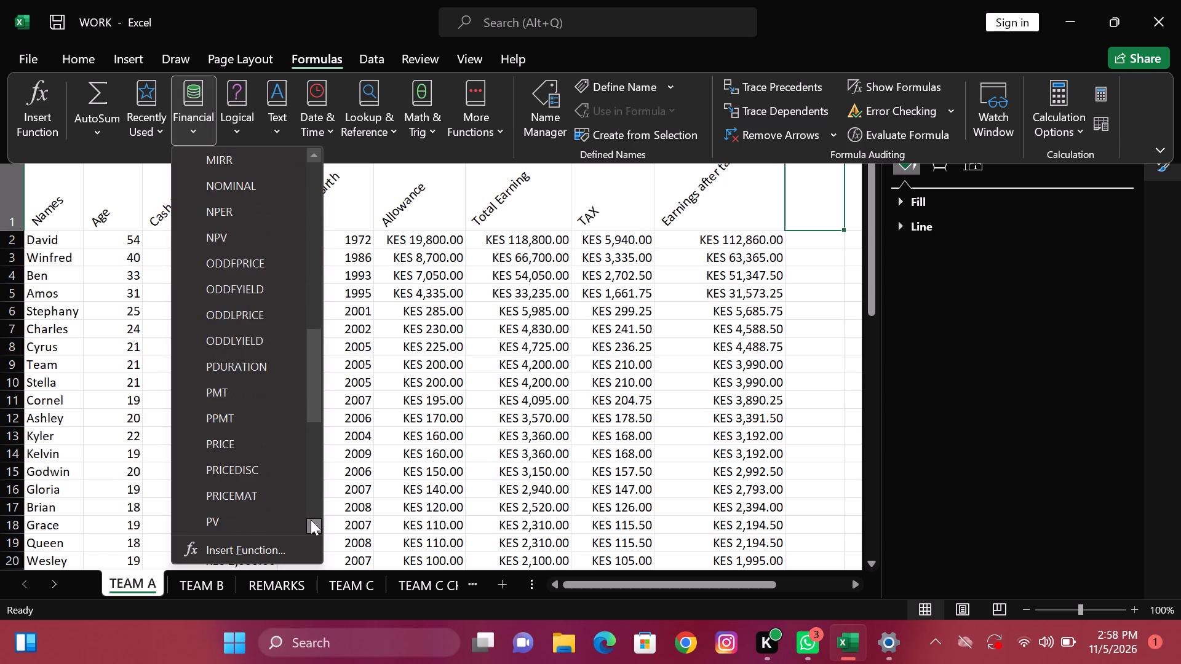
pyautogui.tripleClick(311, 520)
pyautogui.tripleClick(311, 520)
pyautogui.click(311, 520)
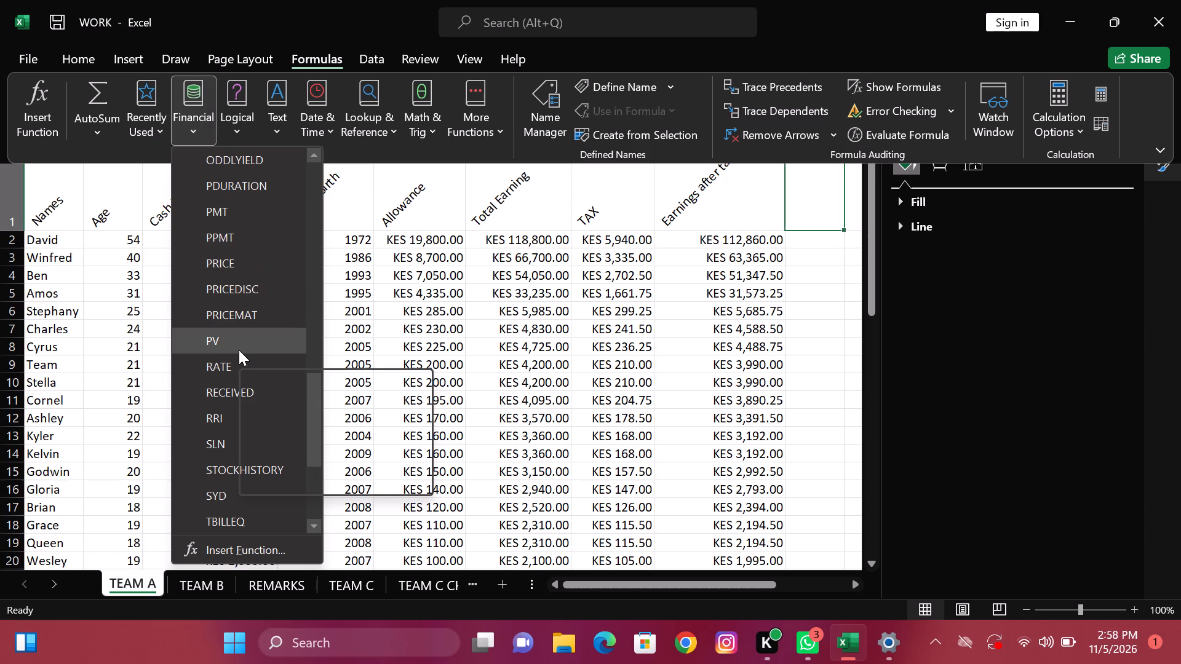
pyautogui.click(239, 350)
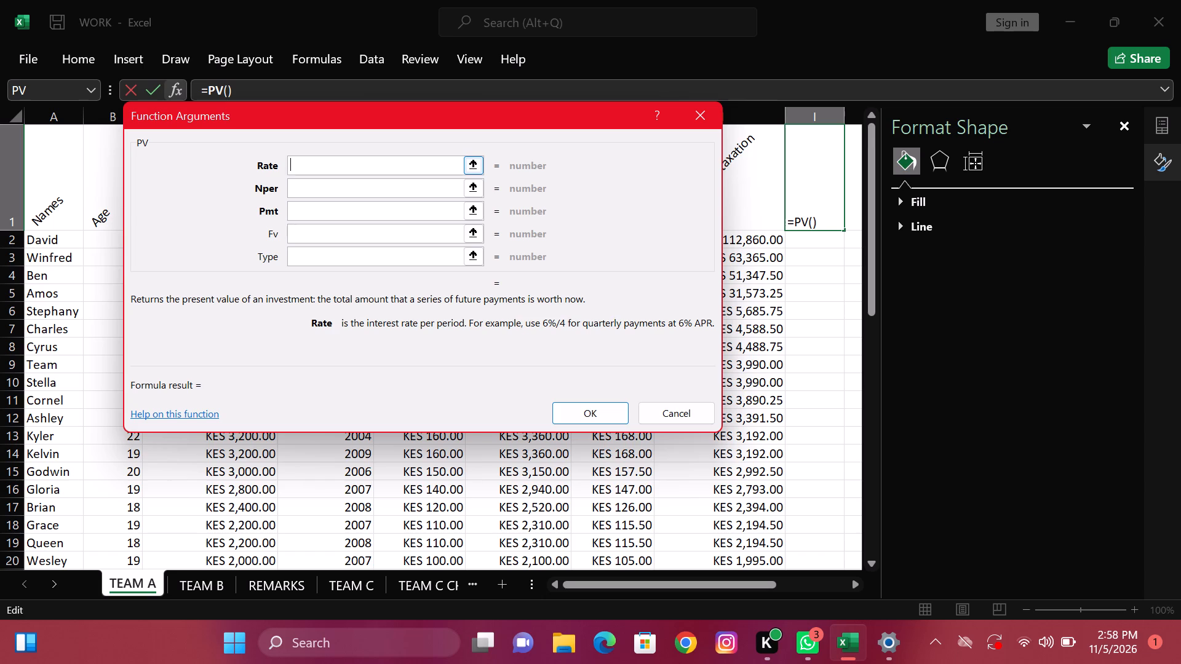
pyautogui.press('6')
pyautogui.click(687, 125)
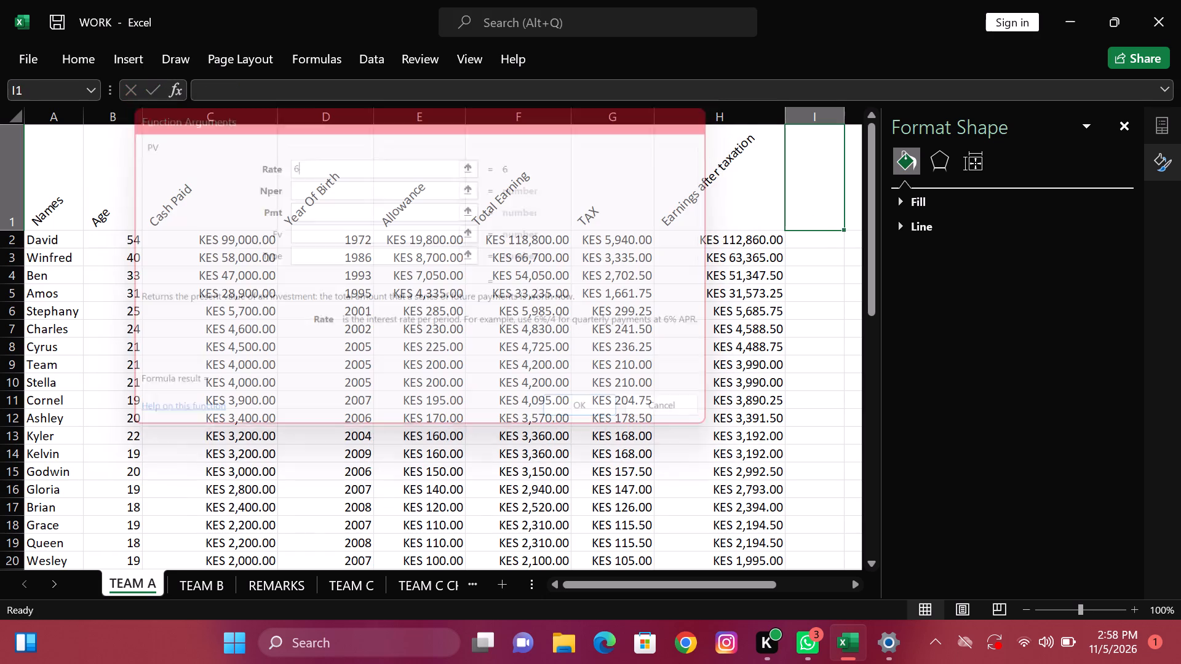
# Look through the Financial functions offered by Insert Function for cell I1.
pyautogui.click(171, 89)
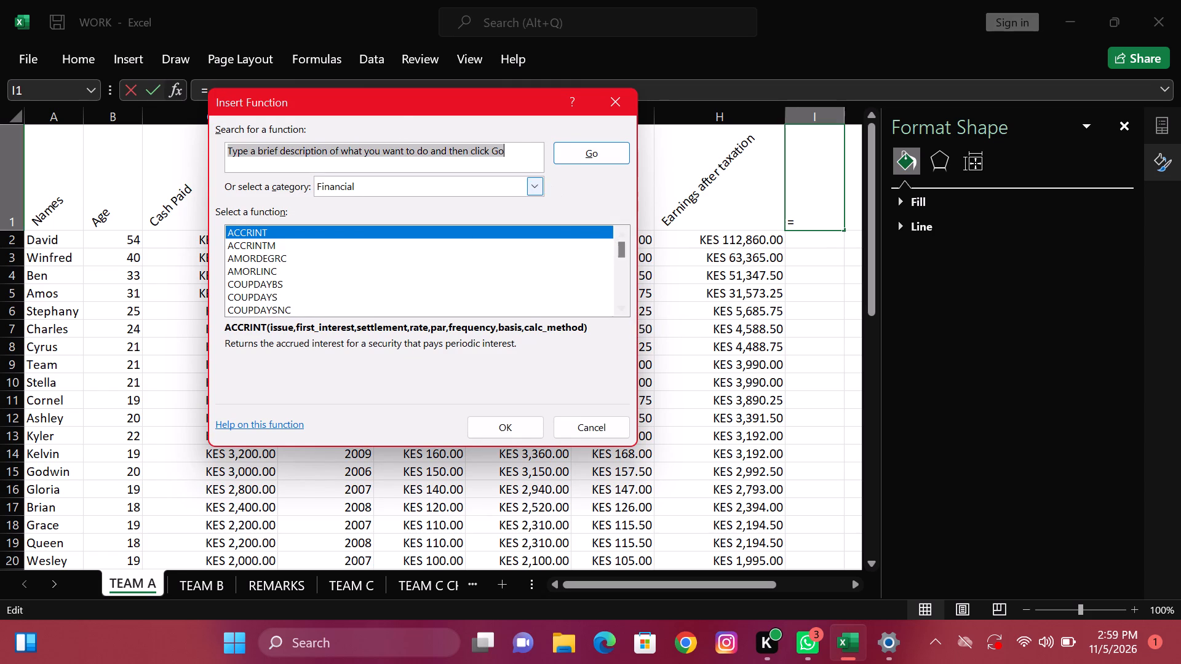
pyautogui.tripleClick(620, 305)
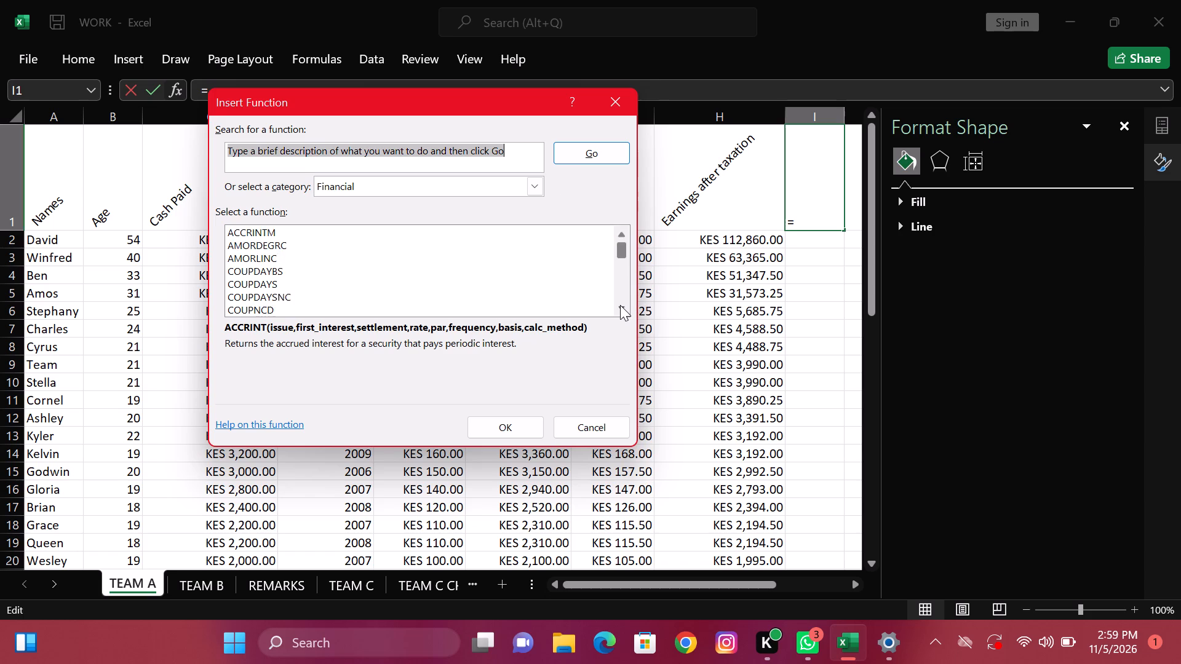
pyautogui.tripleClick(620, 305)
pyautogui.tripleClick(620, 305)
pyautogui.tripleClick(620, 305)
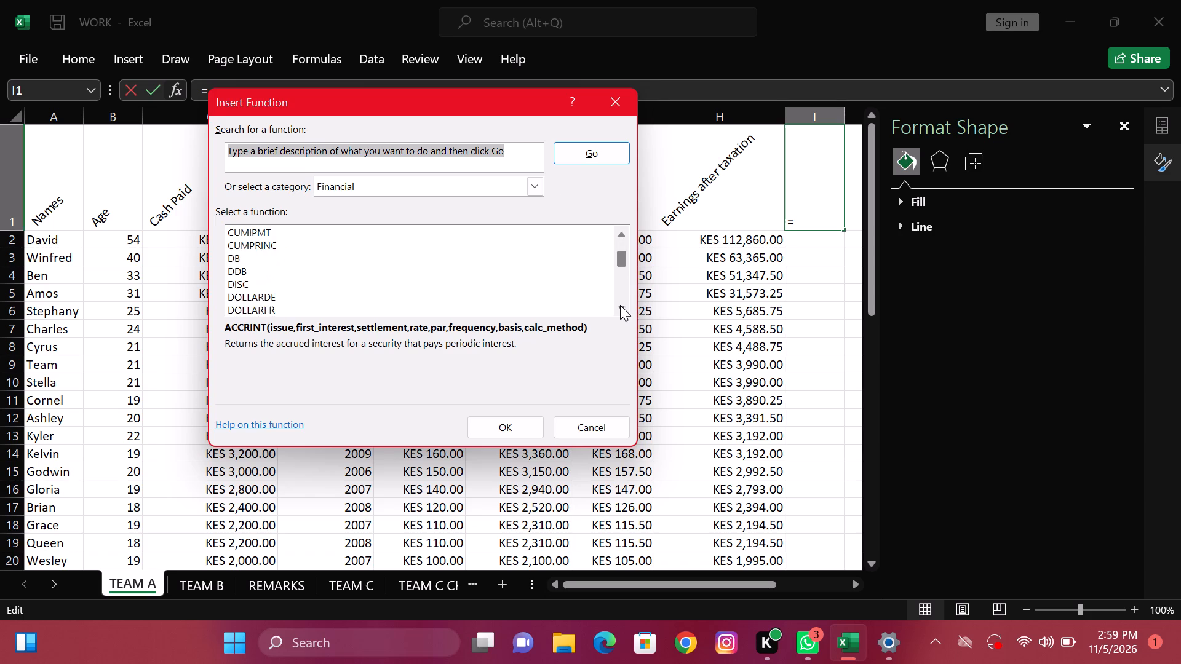
pyautogui.doubleClick(620, 305)
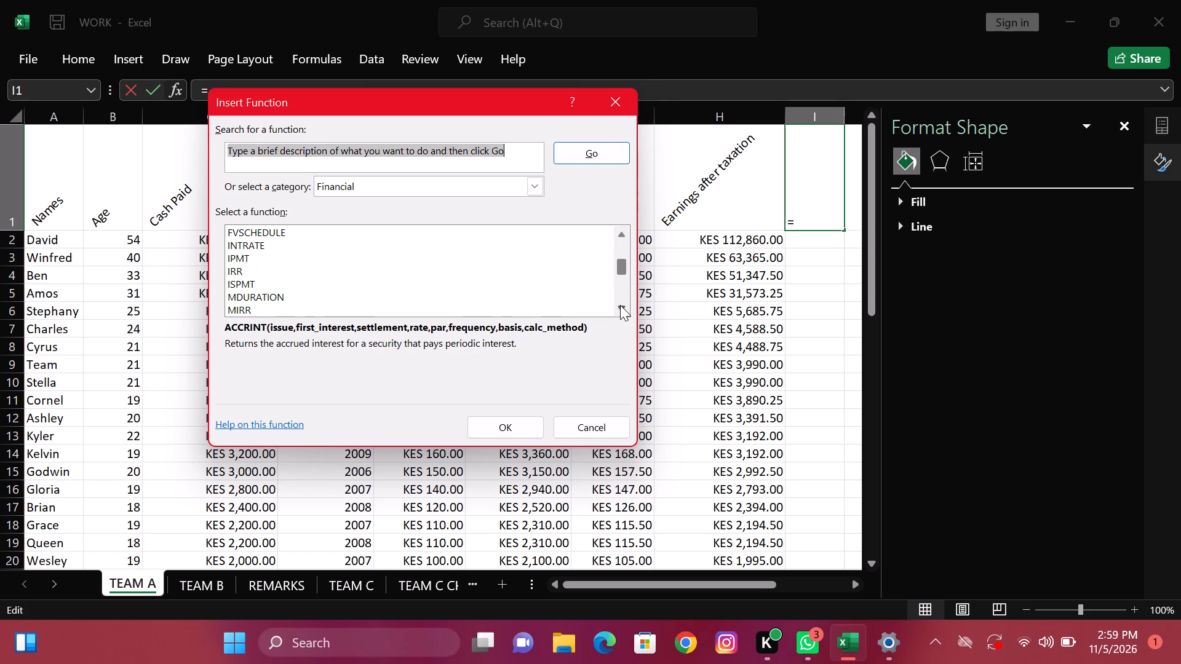
pyautogui.doubleClick(622, 305)
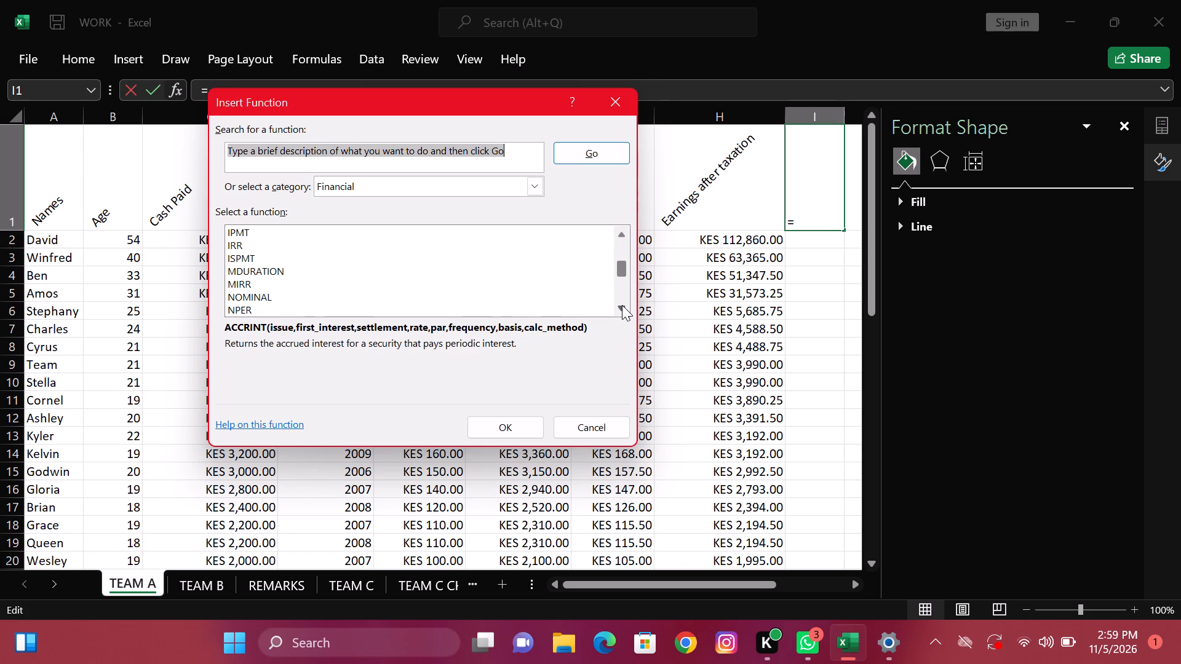
pyautogui.doubleClick(622, 305)
pyautogui.click(622, 305)
pyautogui.doubleClick(622, 305)
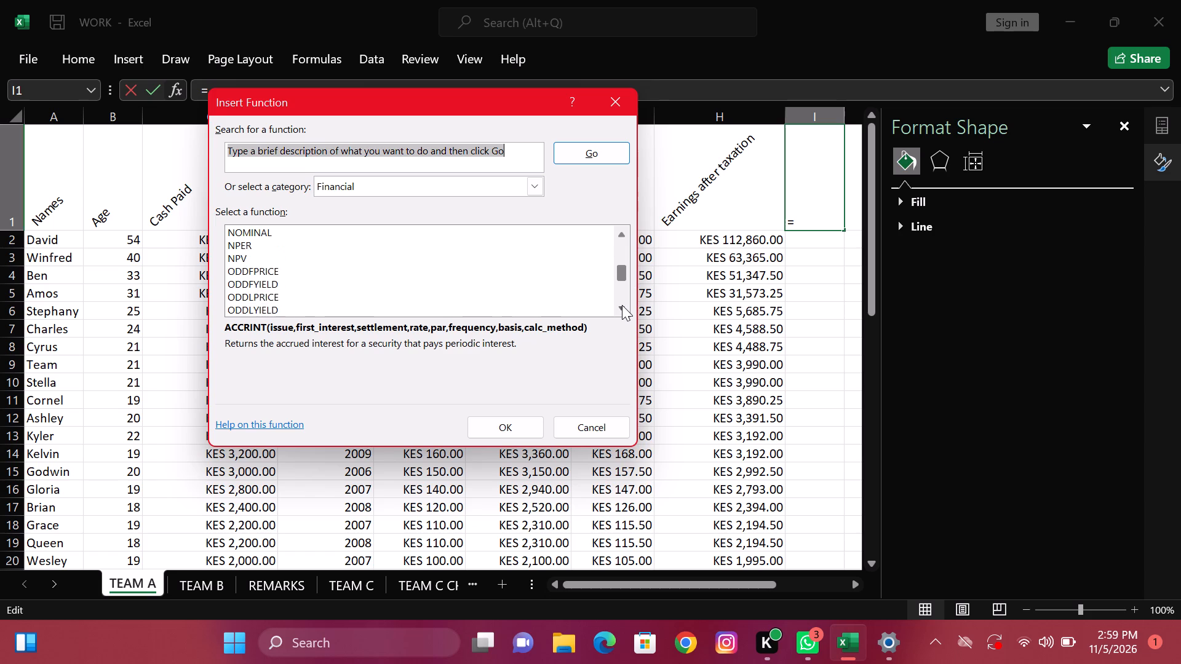
pyautogui.click(622, 305)
pyautogui.click(622, 305)
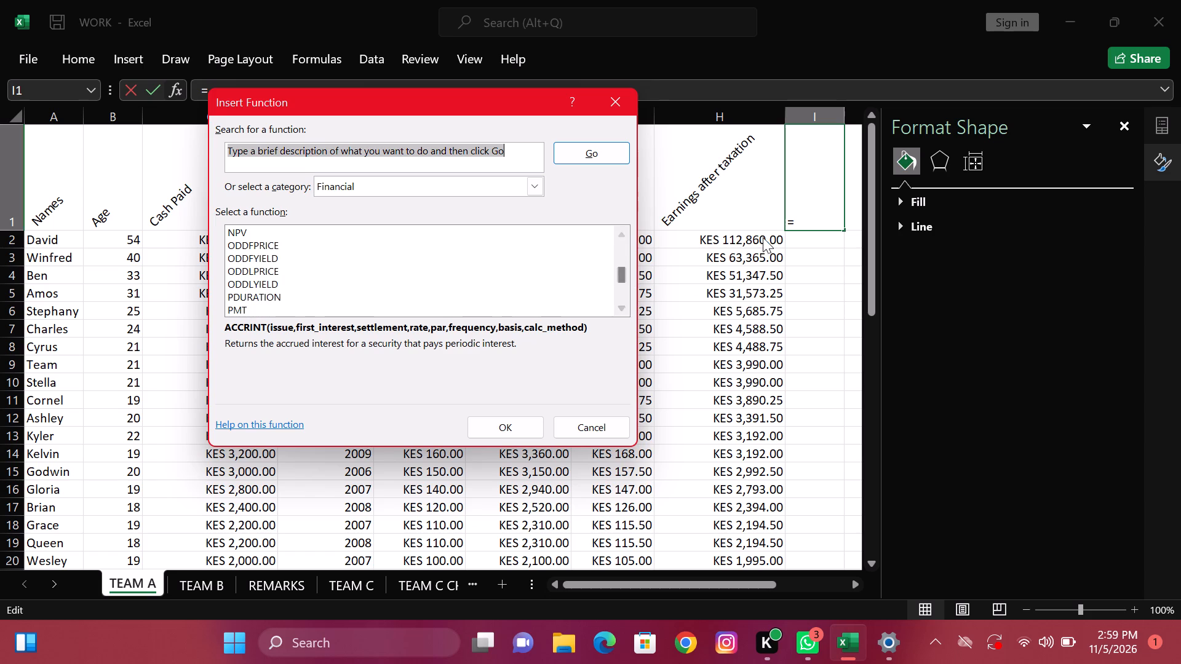
pyautogui.click(792, 237)
pyautogui.click(810, 214)
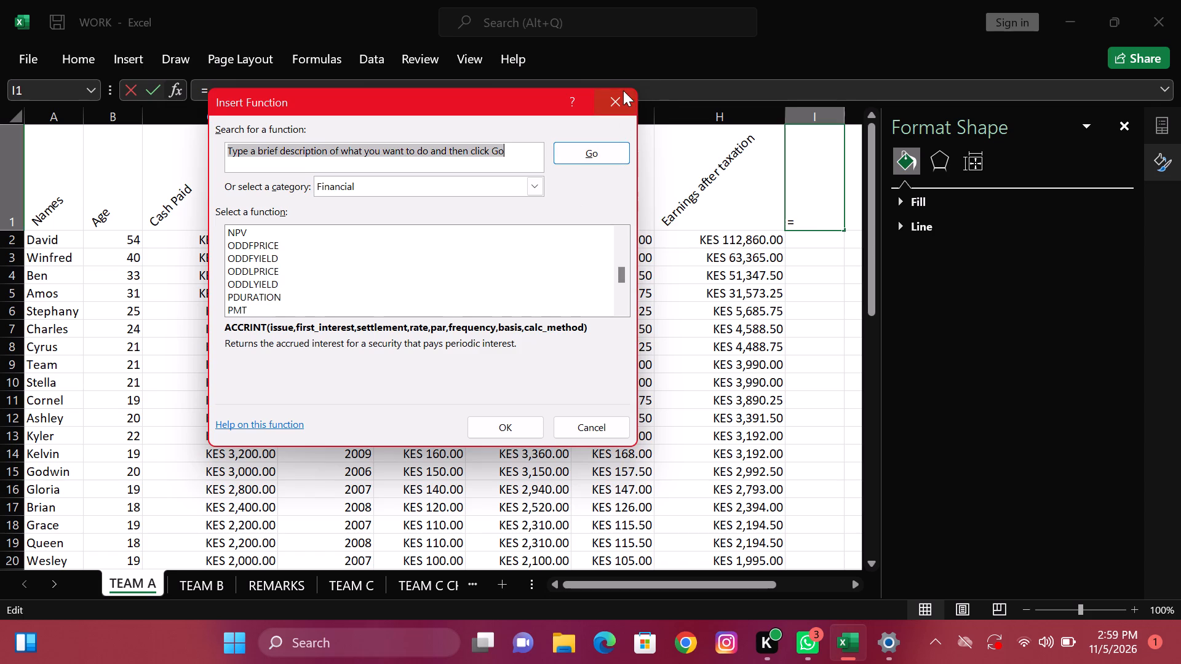
pyautogui.click(623, 90)
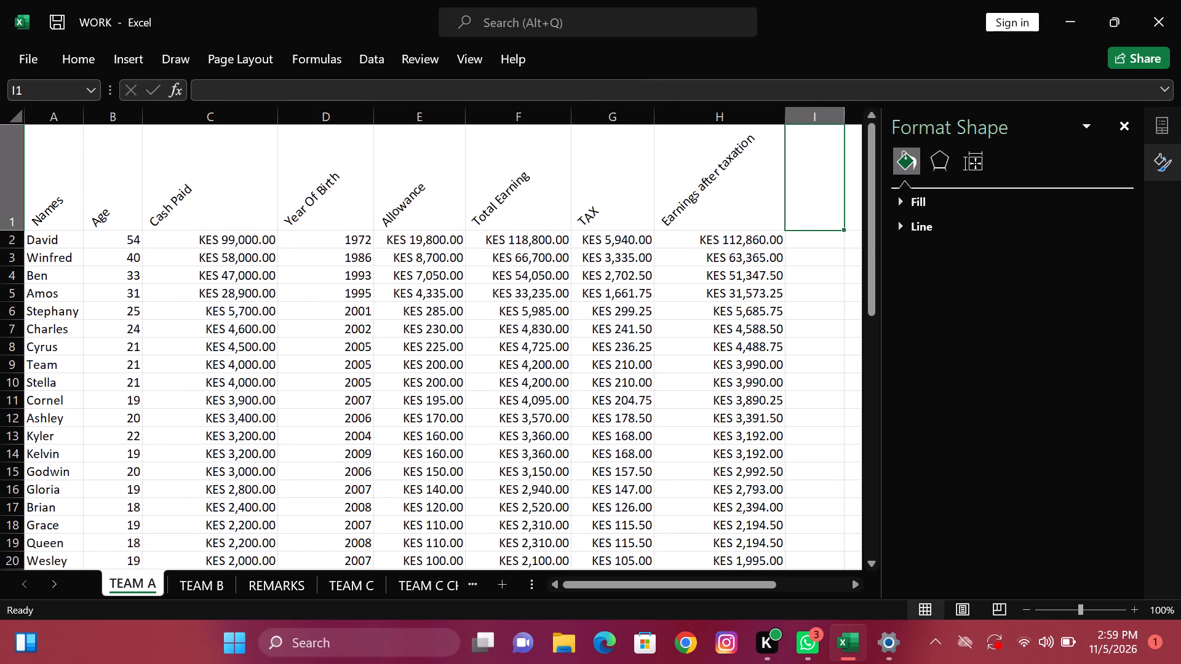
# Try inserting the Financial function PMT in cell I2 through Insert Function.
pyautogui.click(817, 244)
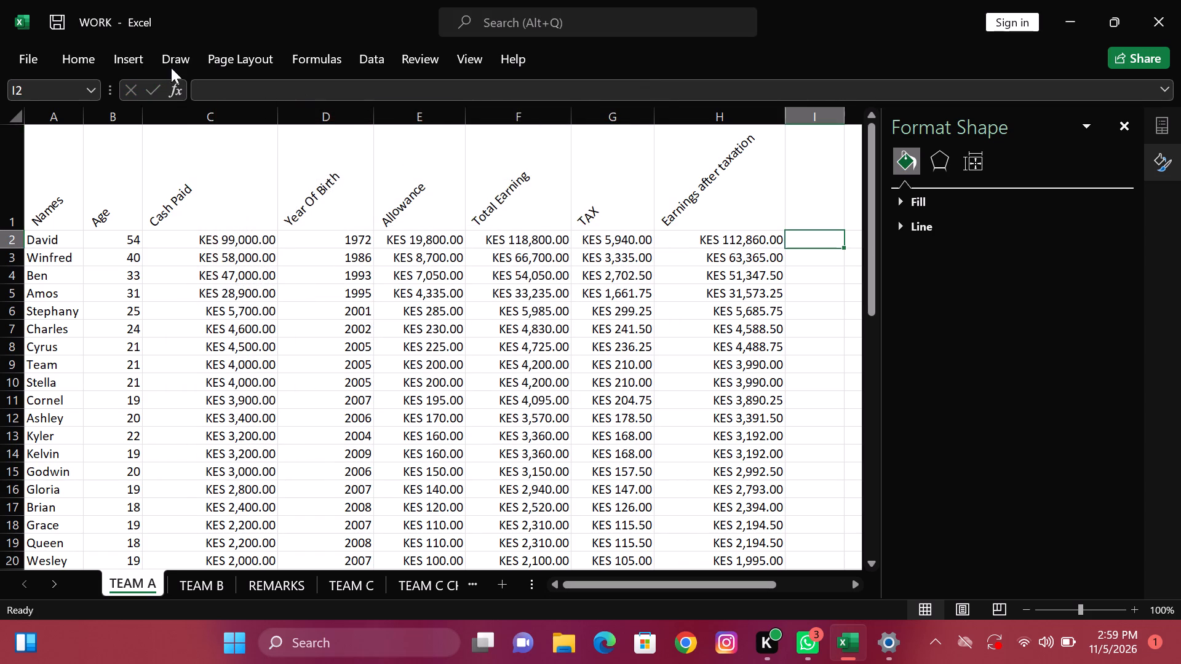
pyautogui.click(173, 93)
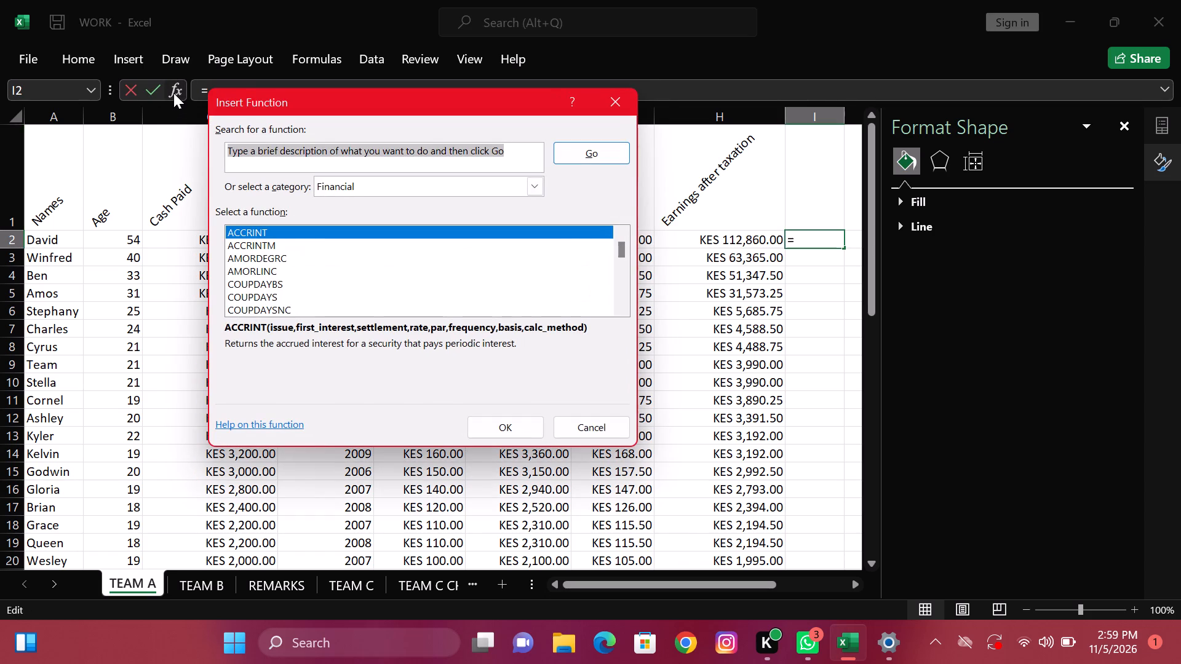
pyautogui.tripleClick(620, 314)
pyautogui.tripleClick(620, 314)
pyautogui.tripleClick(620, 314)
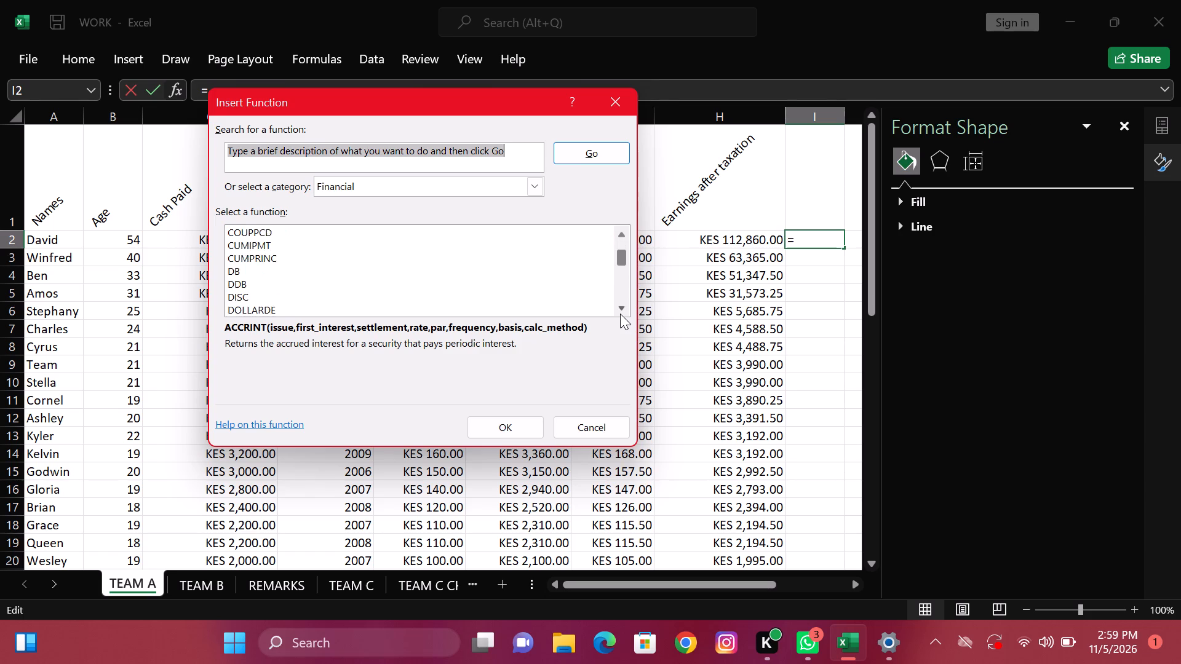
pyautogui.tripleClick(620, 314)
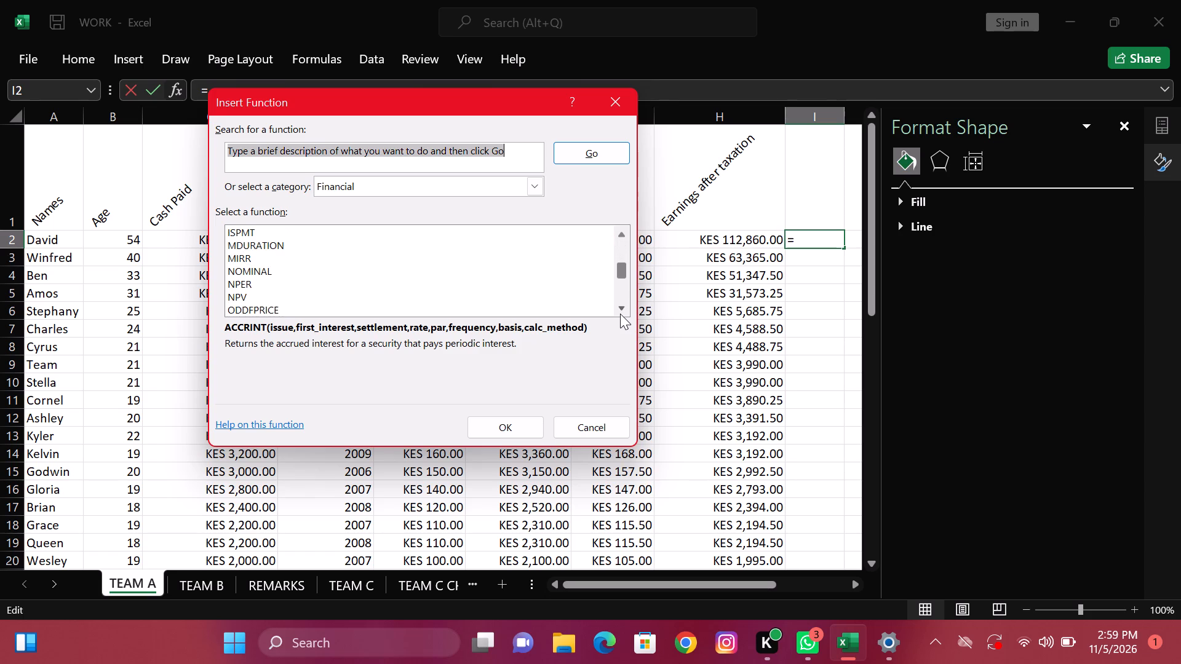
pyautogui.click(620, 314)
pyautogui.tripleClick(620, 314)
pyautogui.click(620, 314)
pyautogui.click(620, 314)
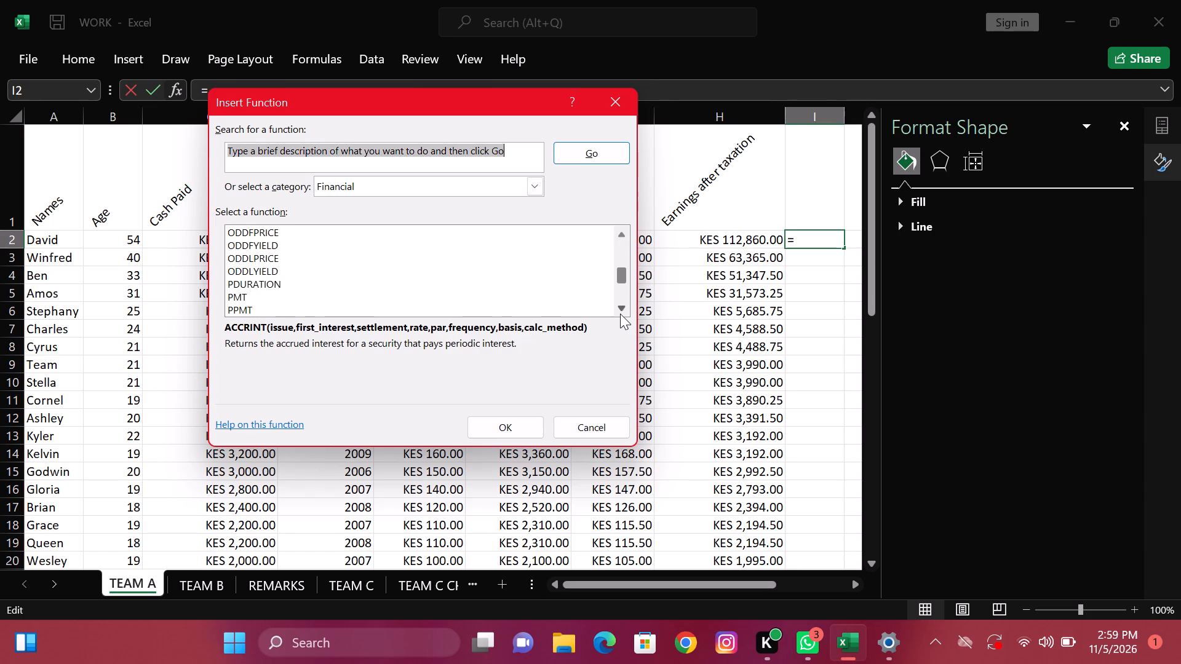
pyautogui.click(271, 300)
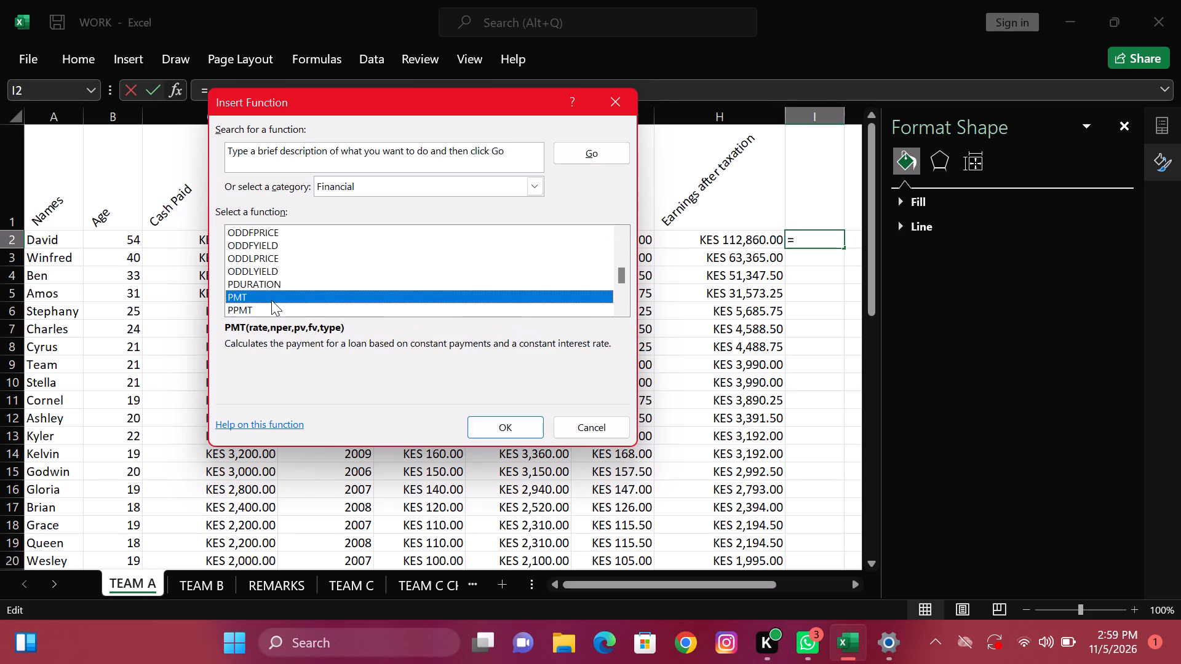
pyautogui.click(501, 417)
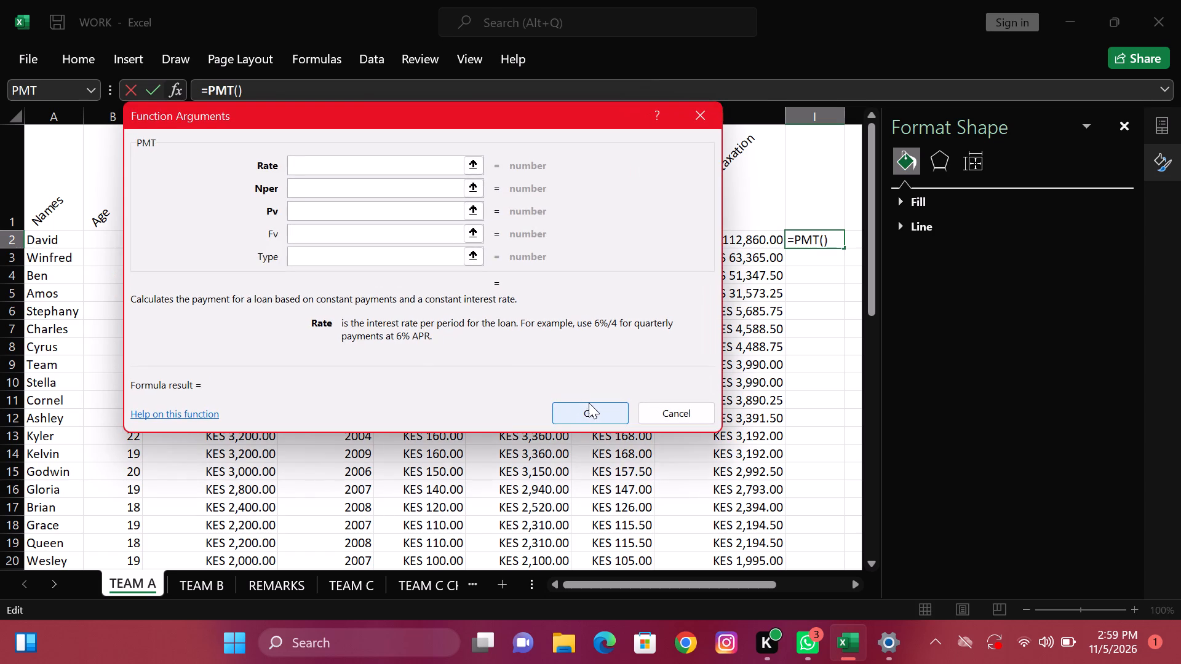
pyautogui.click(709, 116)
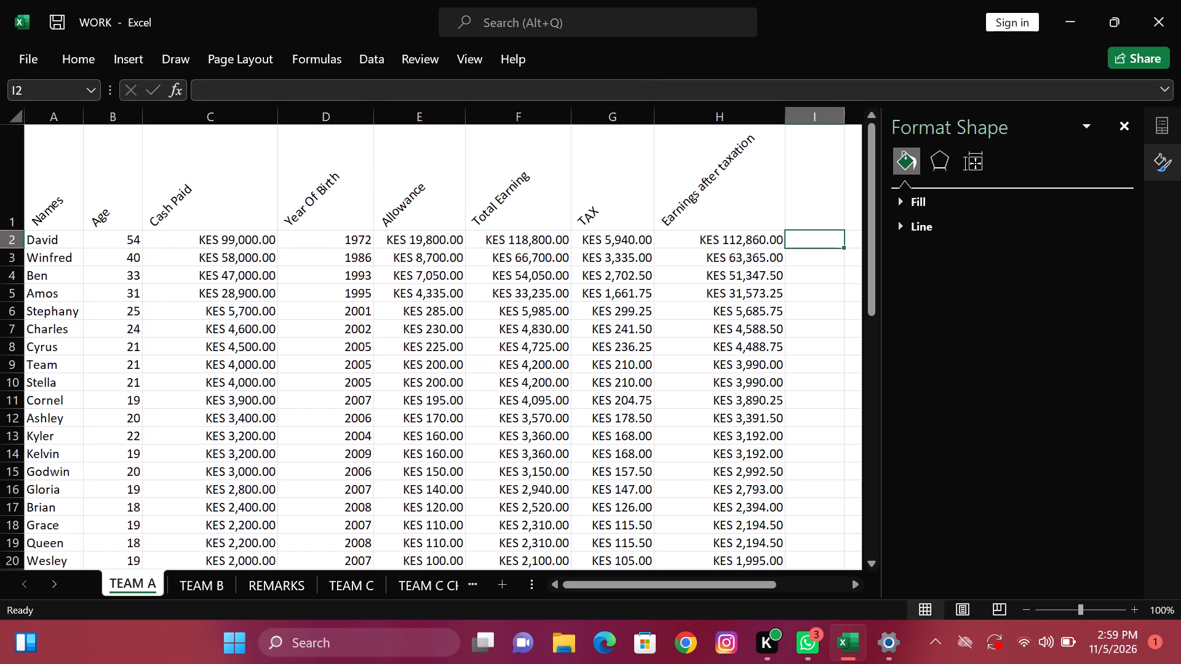
# Begin a PMT formula in cell I2 with 6 as the start of the rate.
pyautogui.click(800, 244)
pyautogui.doubleClick(800, 244)
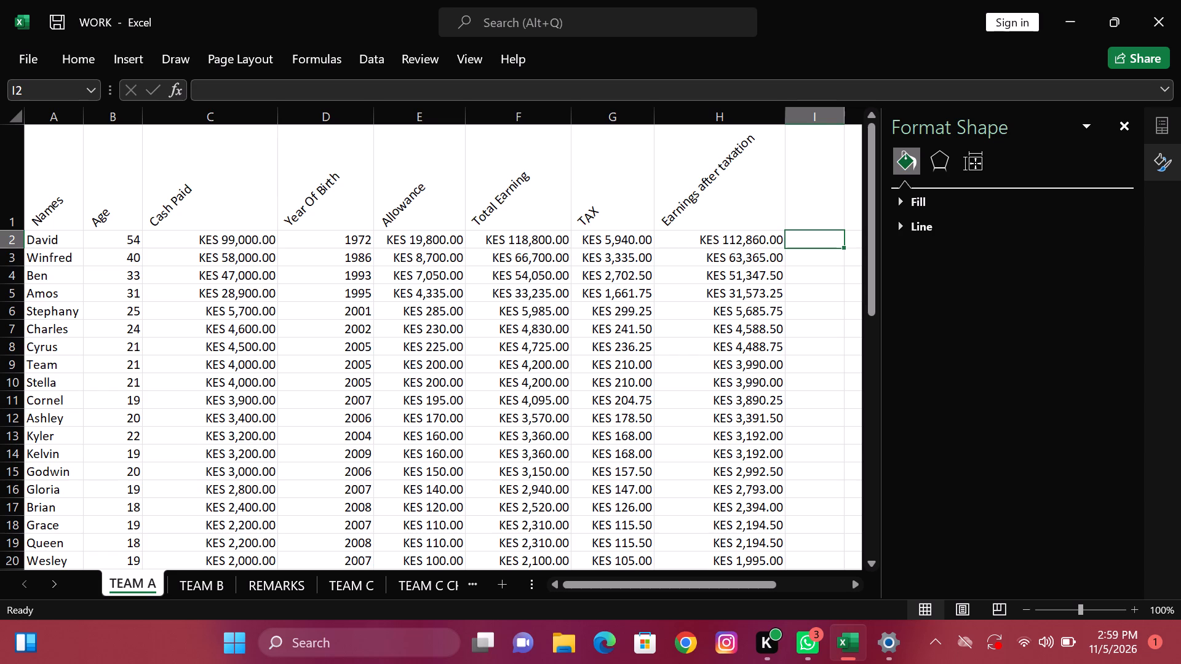
pyautogui.write('=P')
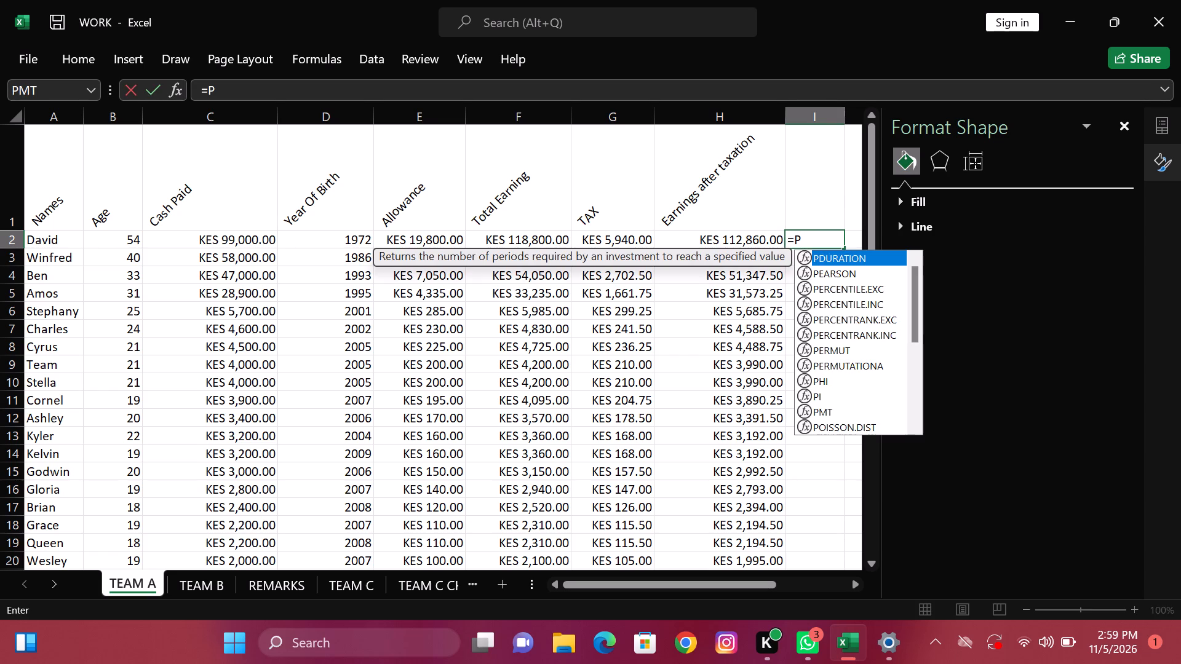
pyautogui.press('m')
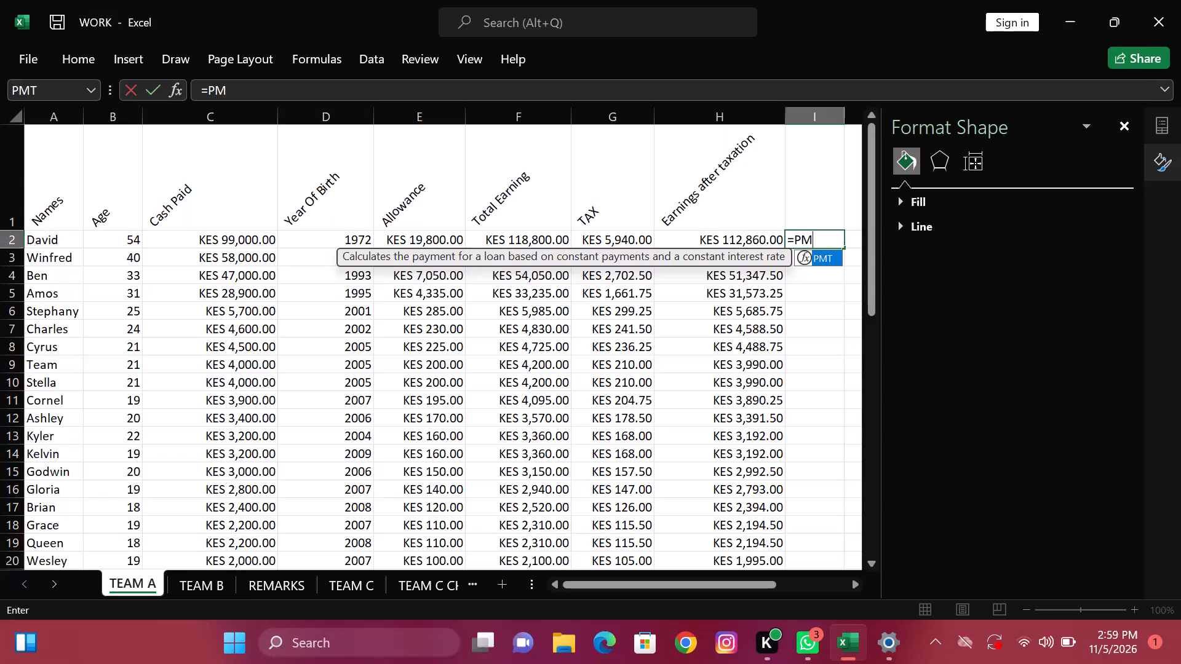
pyautogui.press('t')
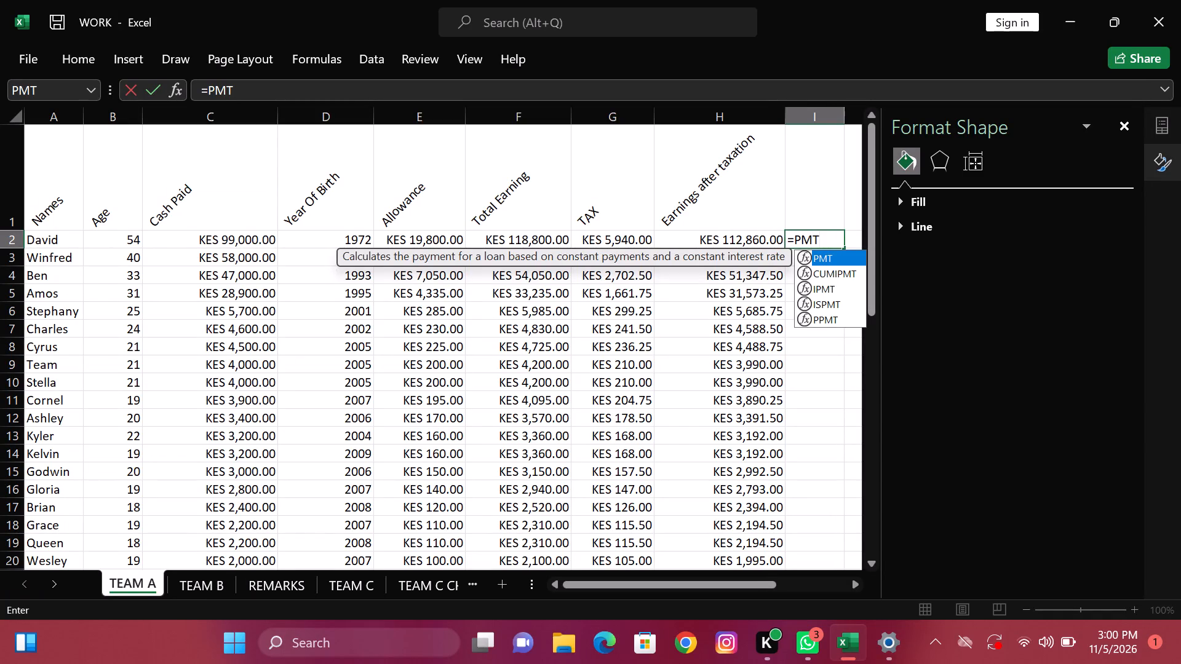
pyautogui.press('9')
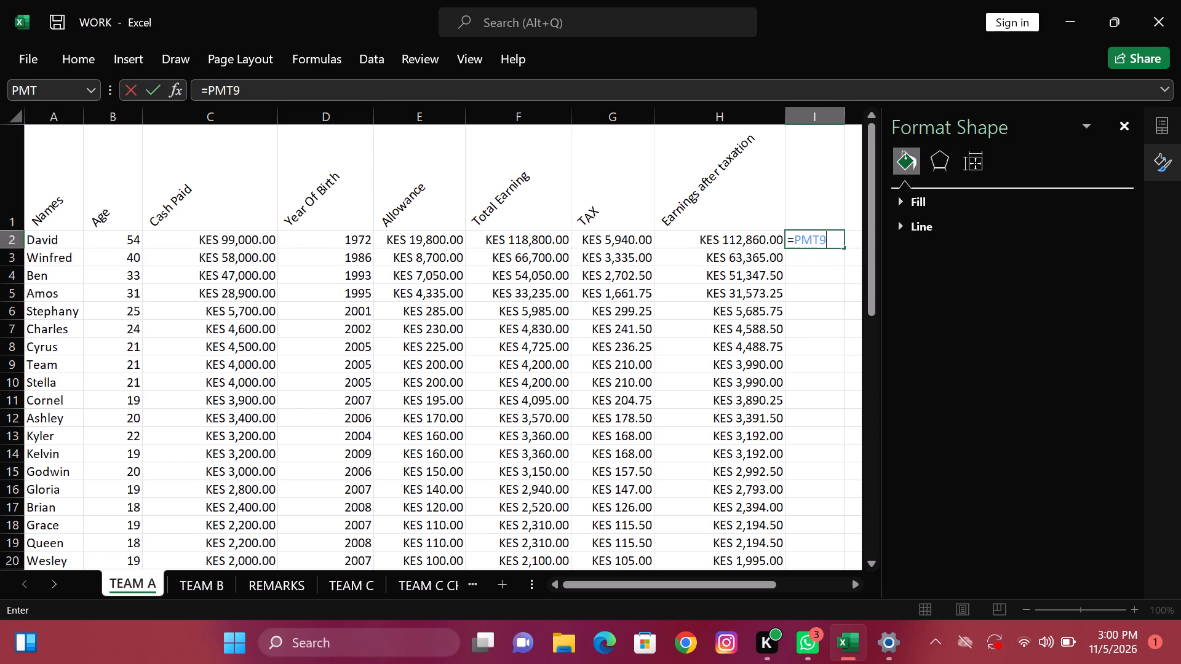
pyautogui.press('BackSpace')
pyautogui.hotkey('shift', '(')
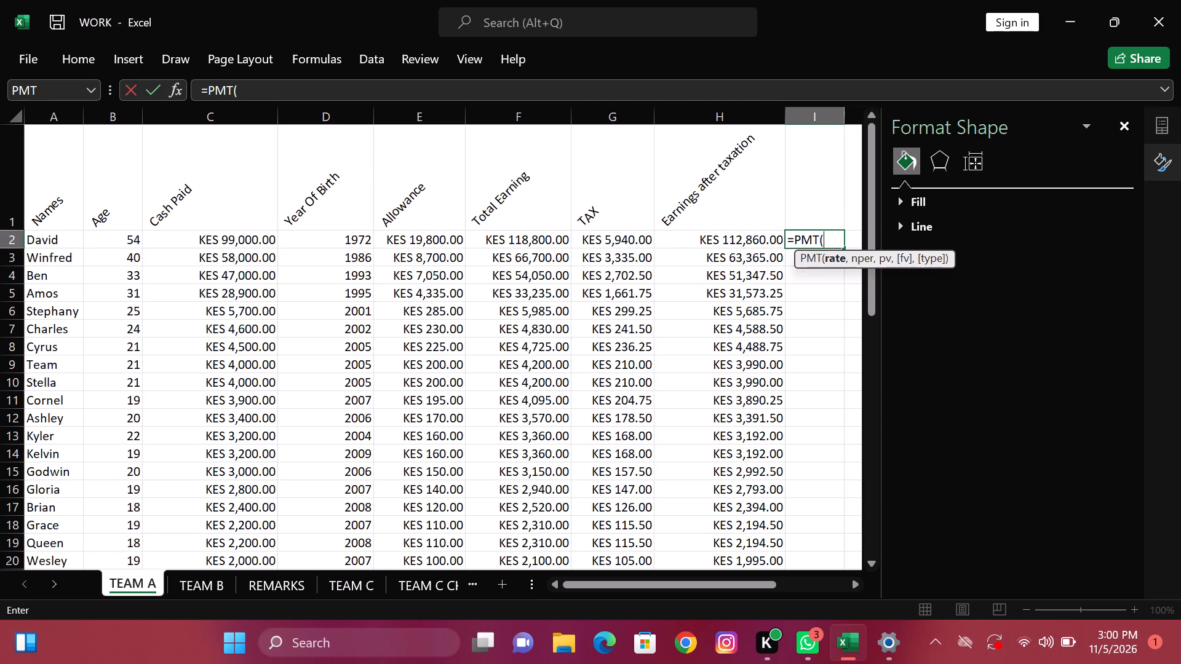
pyautogui.press('6')
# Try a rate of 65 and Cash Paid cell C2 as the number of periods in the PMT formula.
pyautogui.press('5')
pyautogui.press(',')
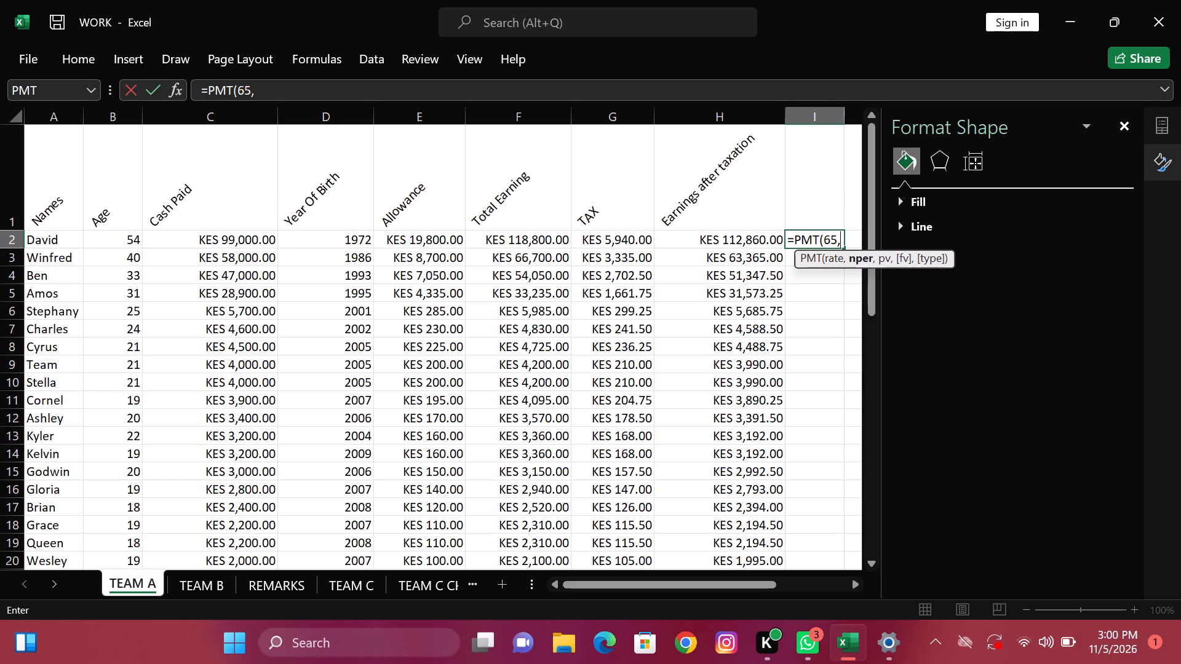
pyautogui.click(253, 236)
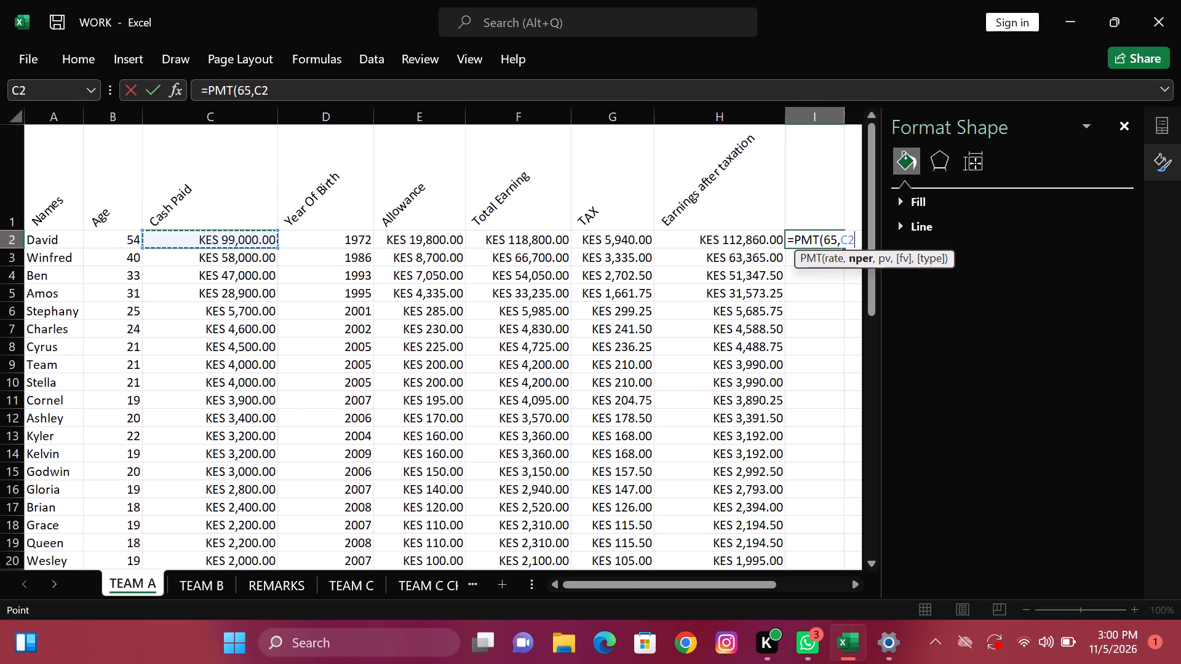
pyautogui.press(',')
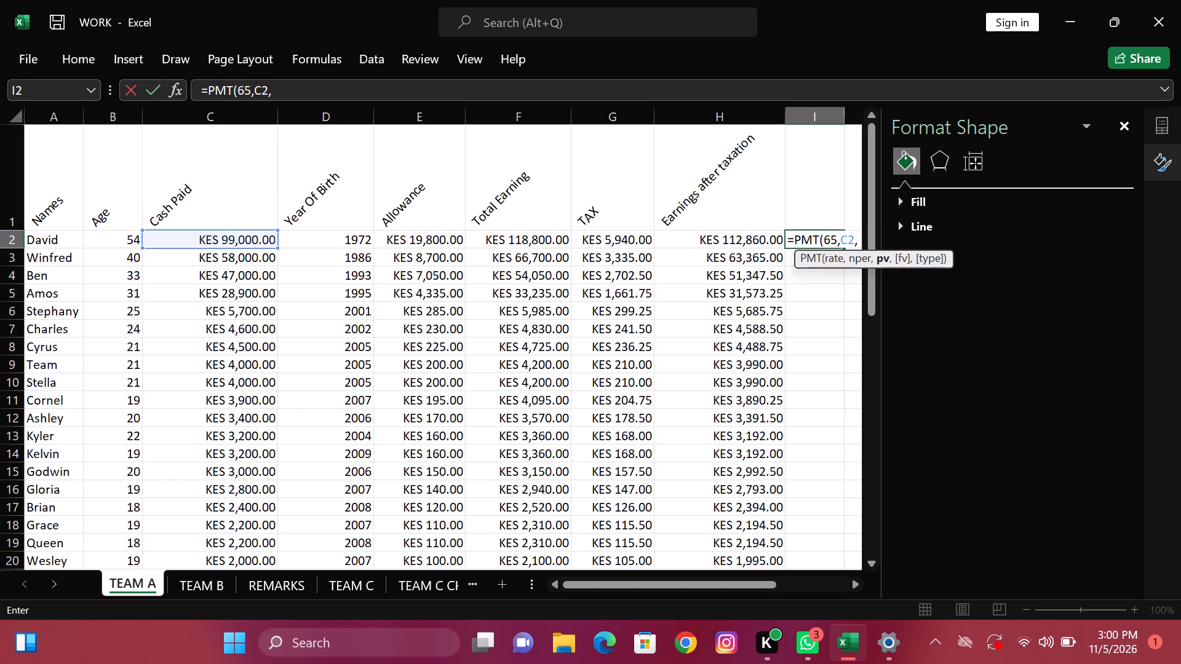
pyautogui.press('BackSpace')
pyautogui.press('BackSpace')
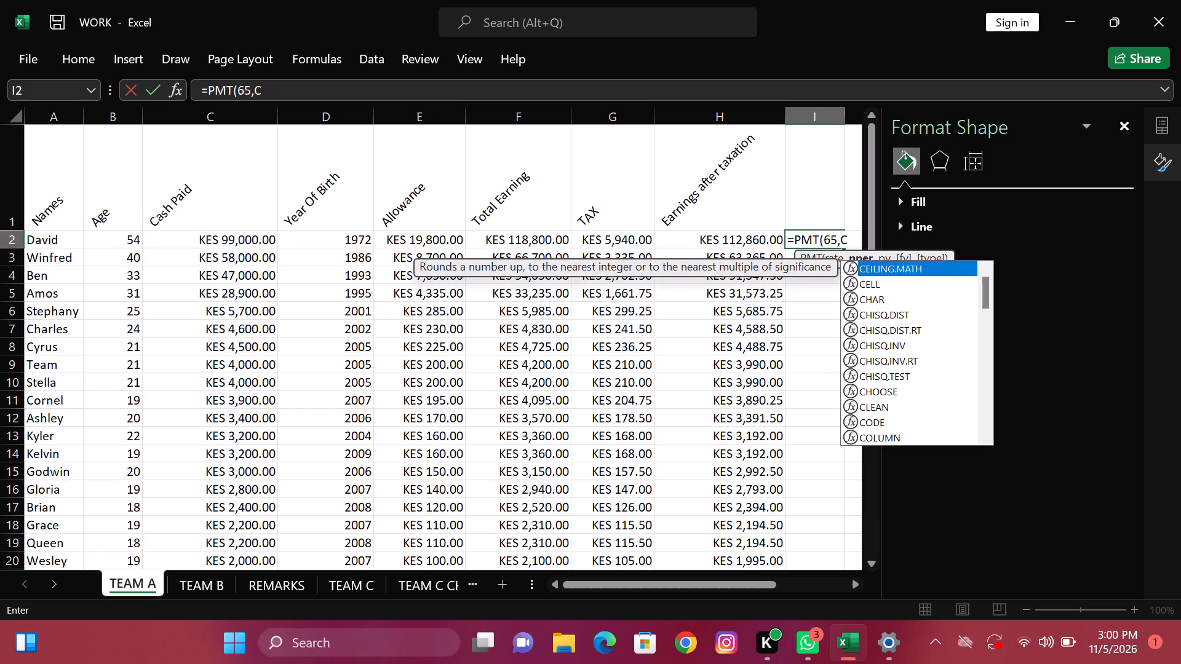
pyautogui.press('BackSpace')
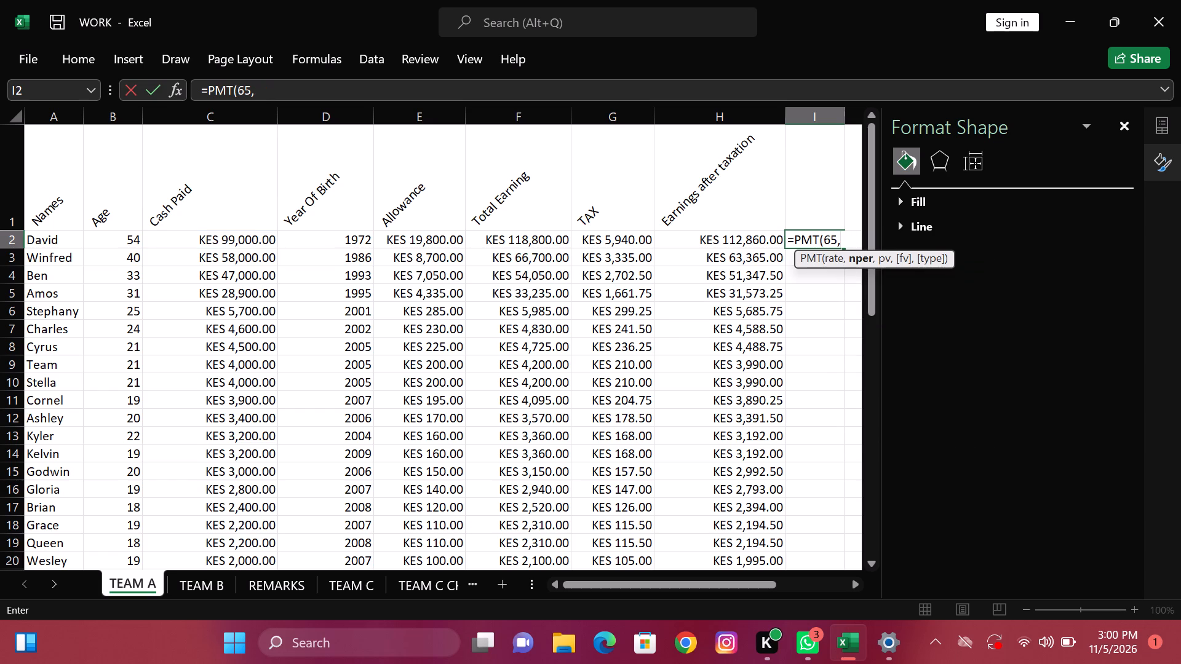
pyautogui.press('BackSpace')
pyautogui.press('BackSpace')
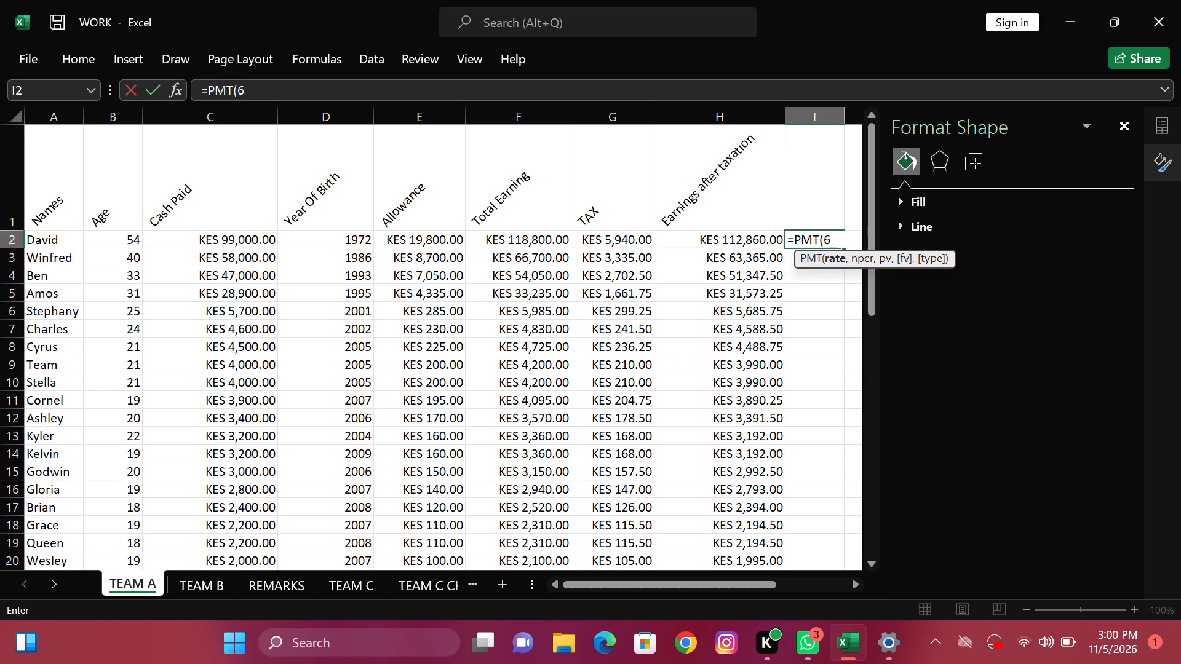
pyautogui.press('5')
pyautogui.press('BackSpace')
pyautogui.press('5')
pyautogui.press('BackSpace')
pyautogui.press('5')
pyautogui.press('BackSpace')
# Complete the formula in I2 as =PMT(6%,F2,E2,G2), using Total Earning, Allowance and TAX for the remaining arguments.
pyautogui.hotkey('shift', '%')
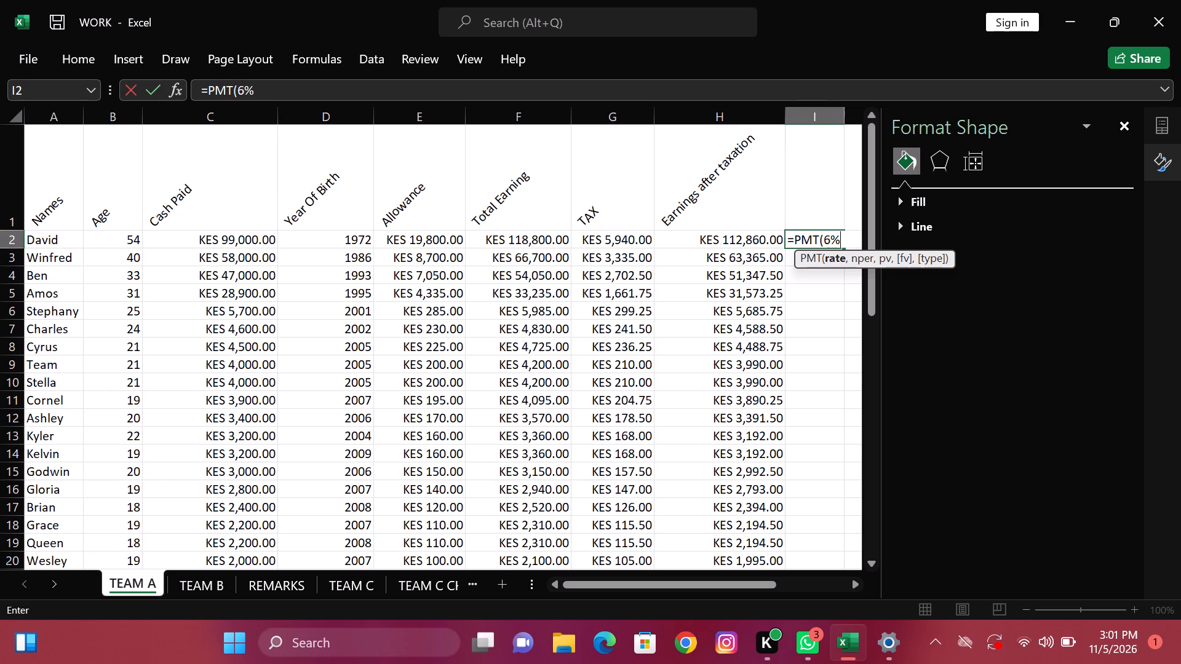
pyautogui.press(',')
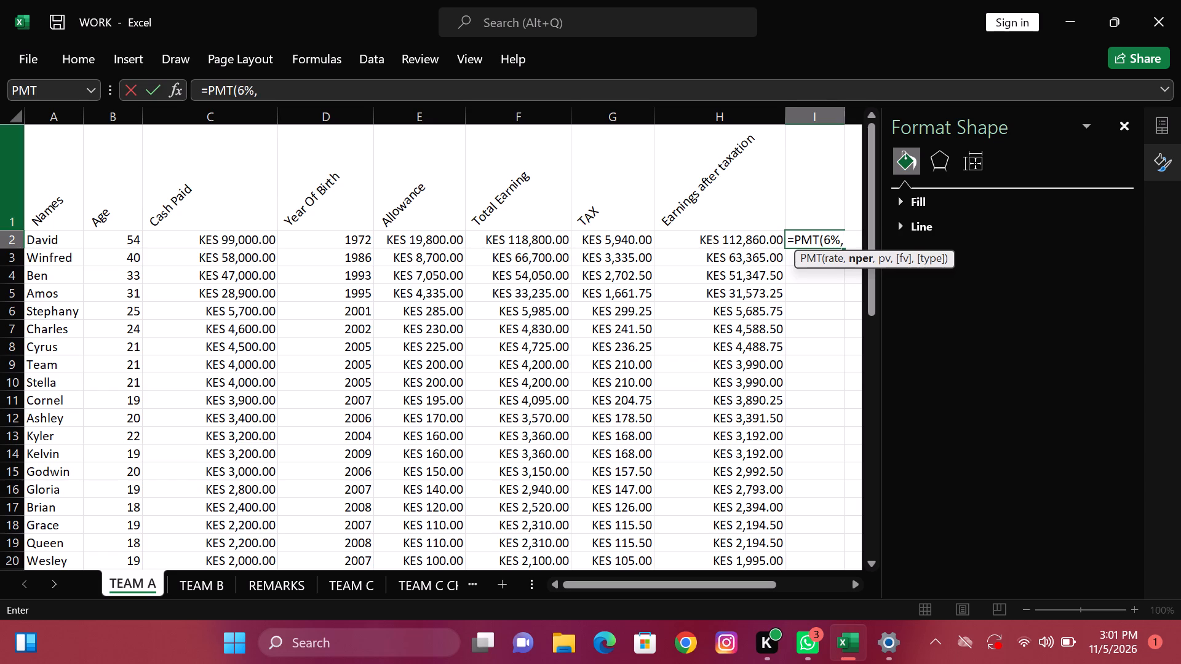
pyautogui.click(532, 242)
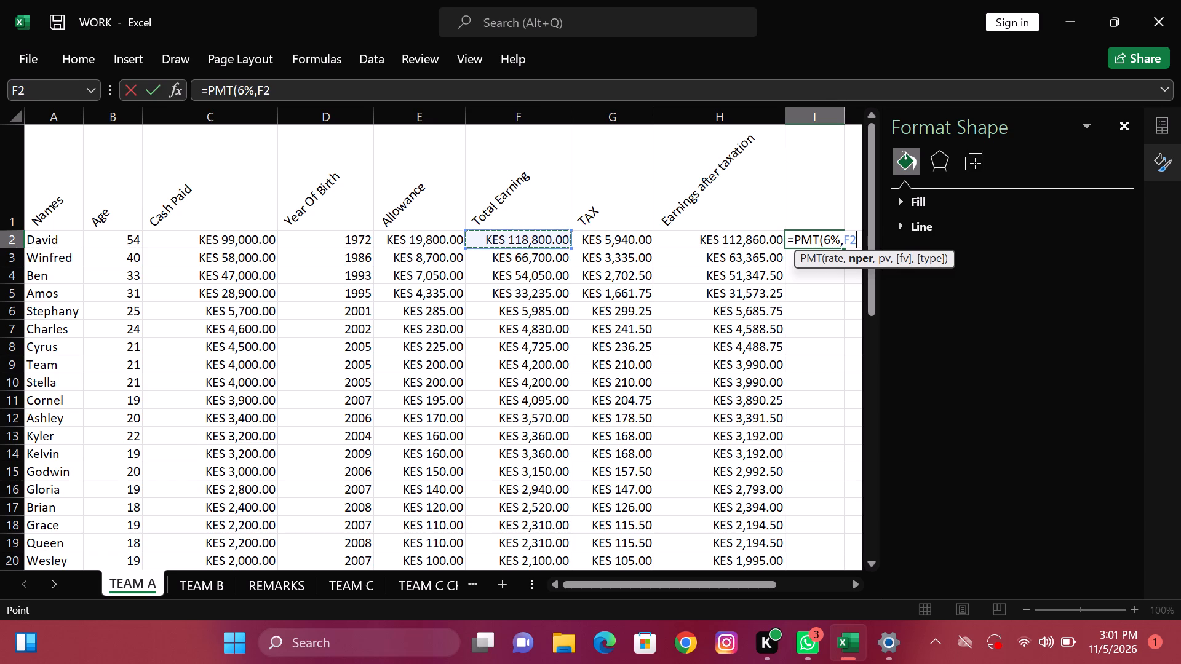
pyautogui.press(',')
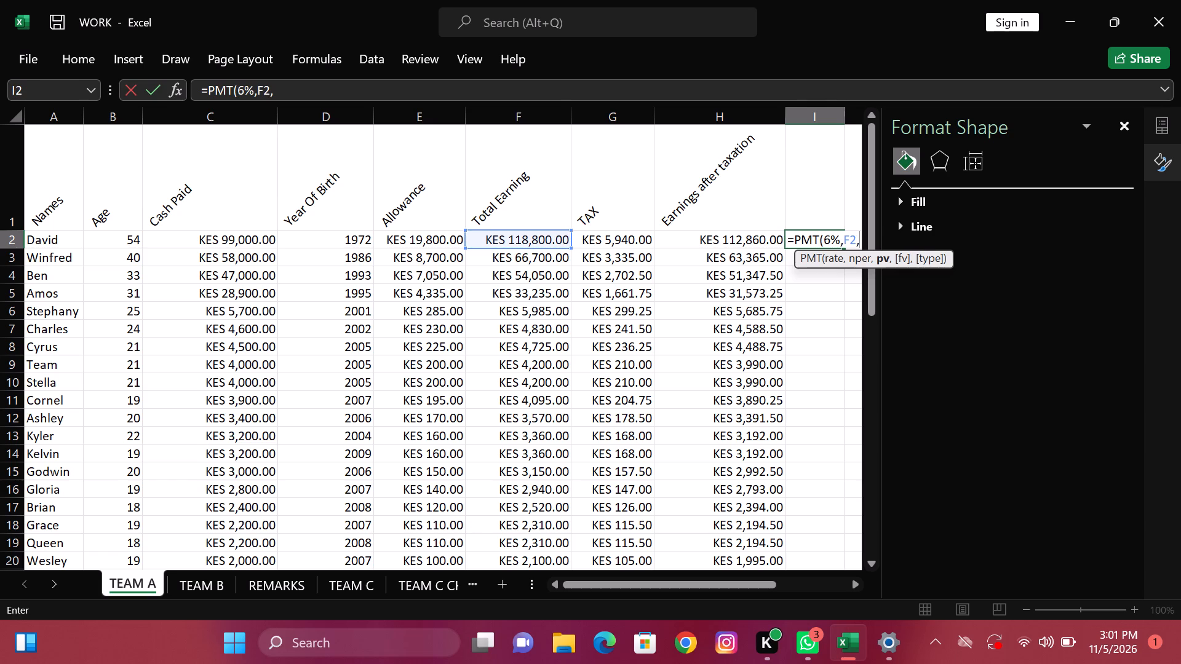
pyautogui.click(396, 239)
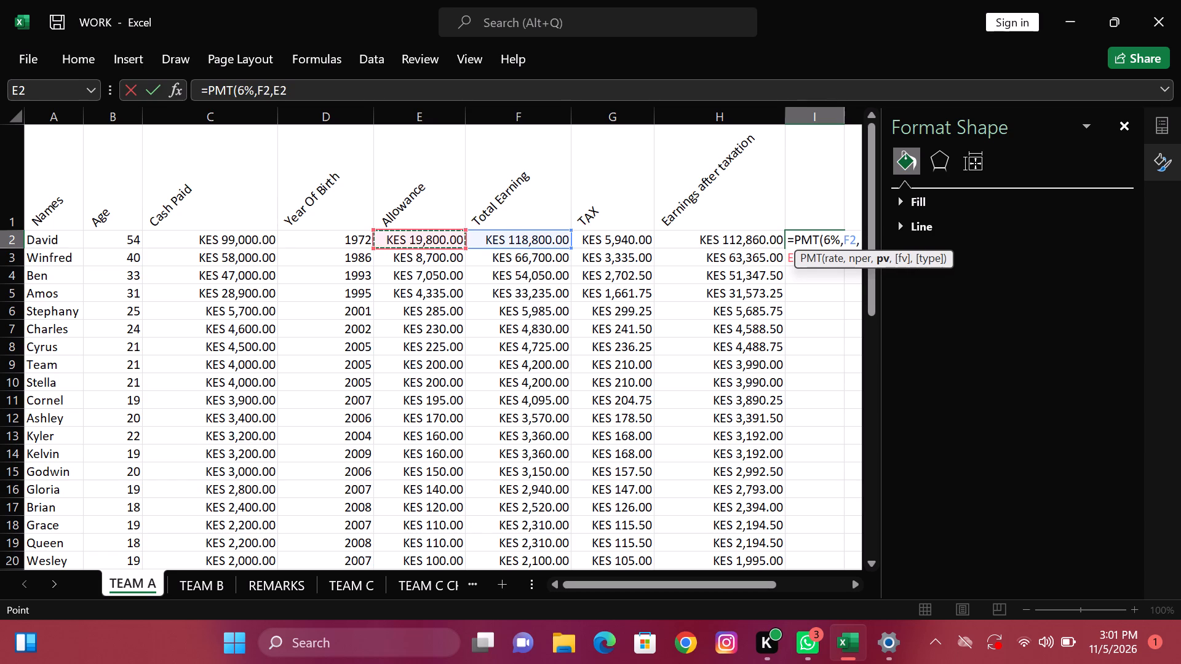
pyautogui.press(',')
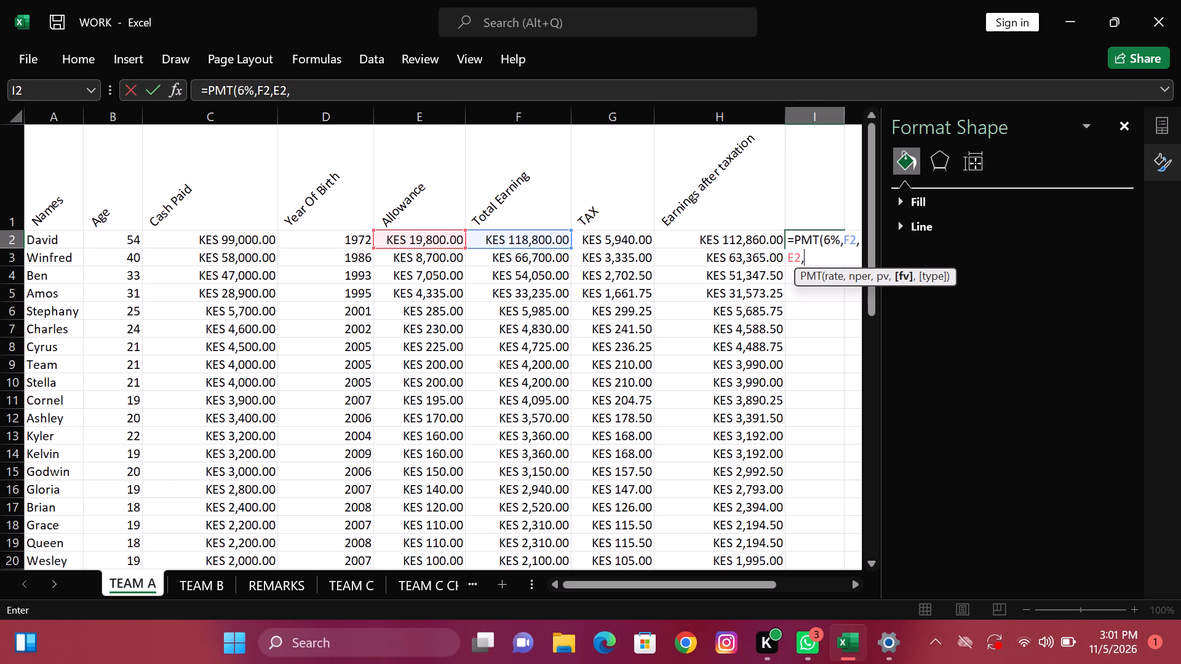
pyautogui.click(594, 240)
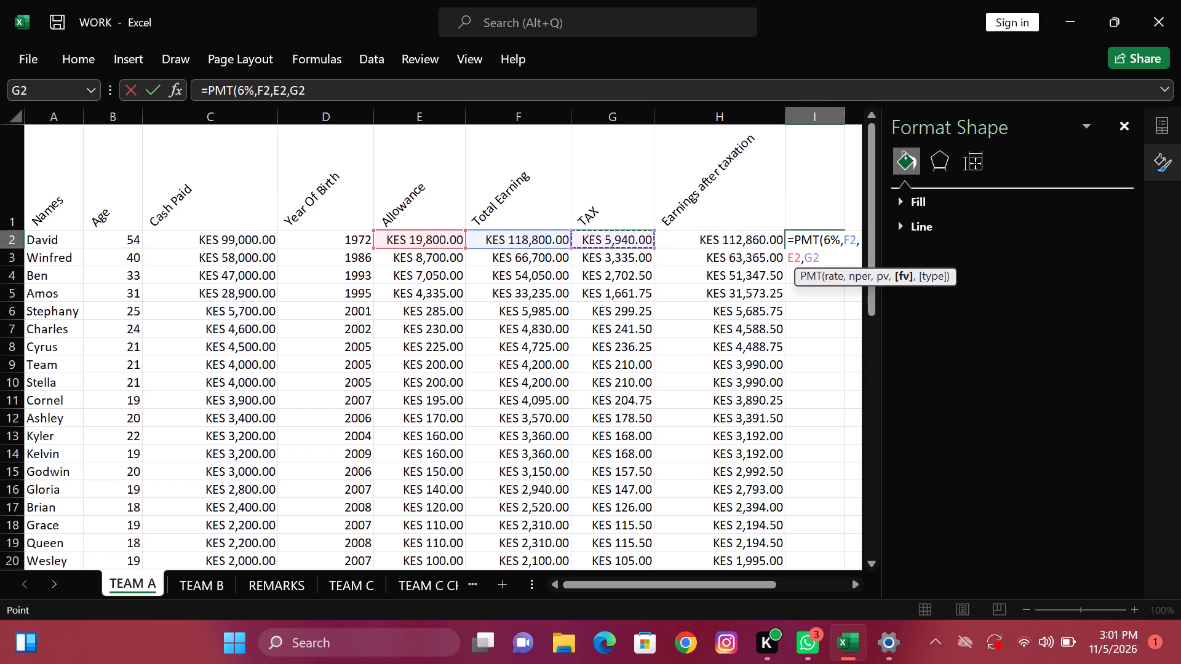
pyautogui.press('0')
pyautogui.press('BackSpace')
pyautogui.hotkey('shift', ')')
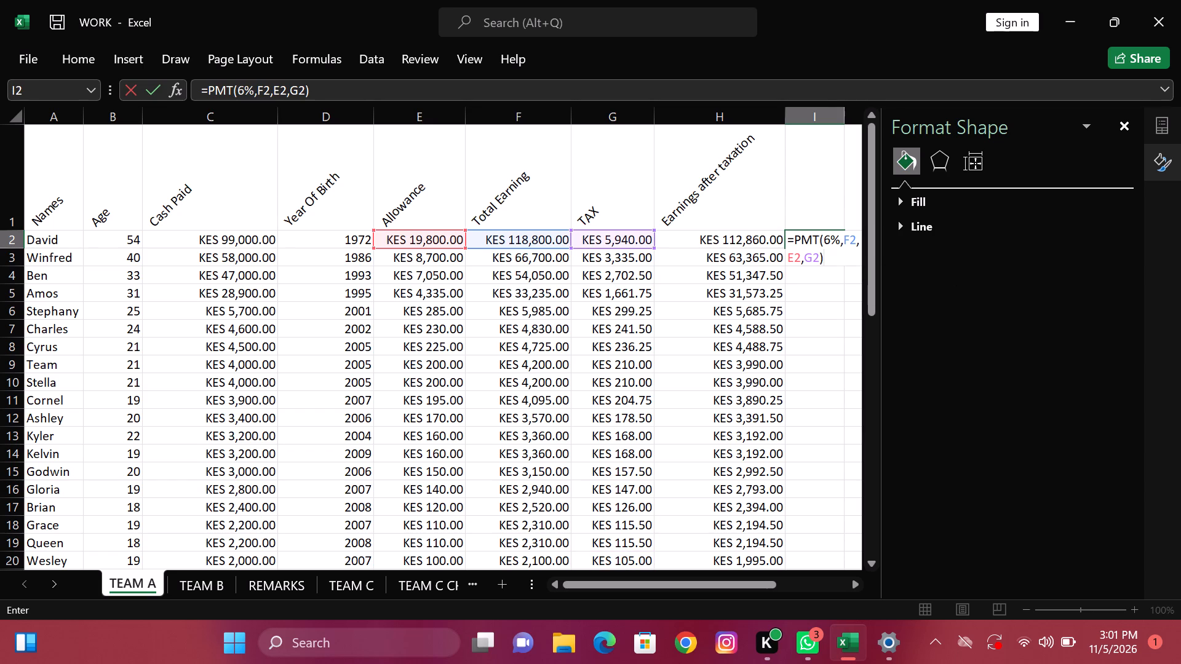
pyautogui.press('Return')
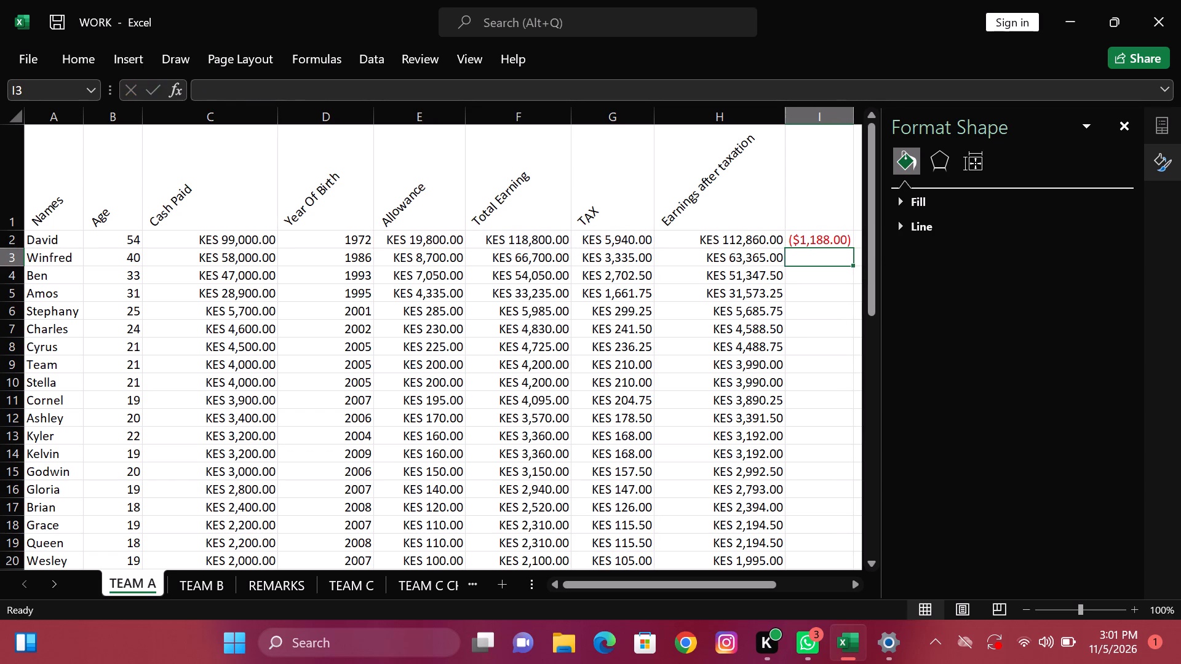
# Fill the PMT formula from cell I2 down column I through I26.
pyautogui.click(829, 239)
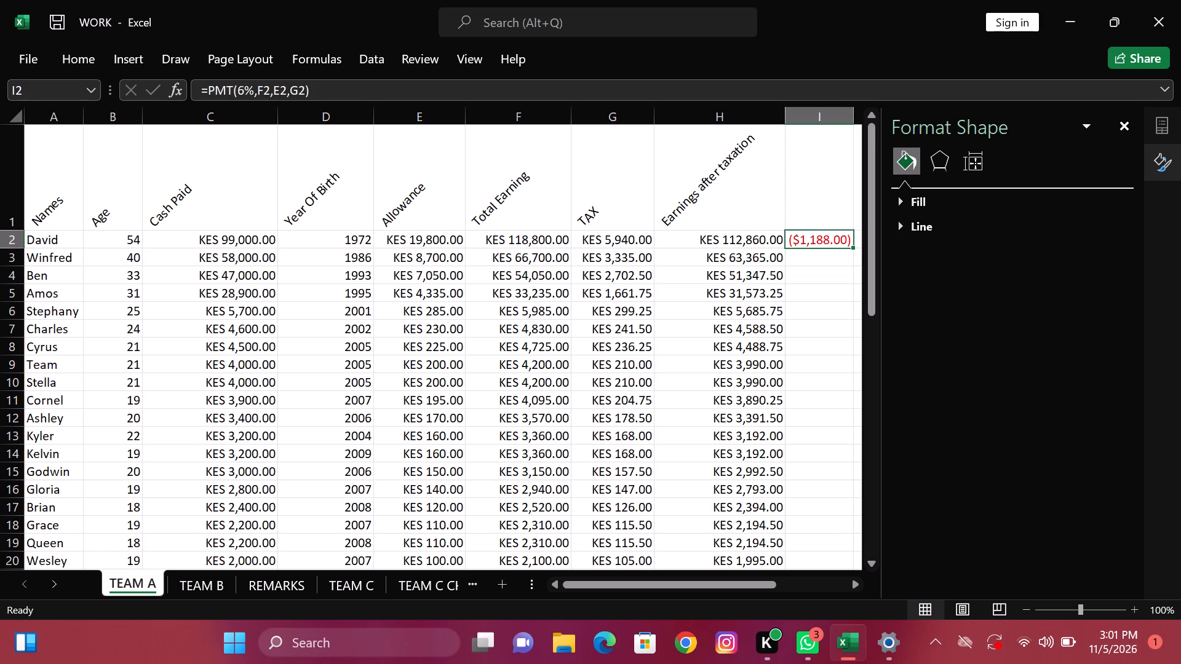
pyautogui.moveTo(853, 243); pyautogui.dragTo(856, 291)
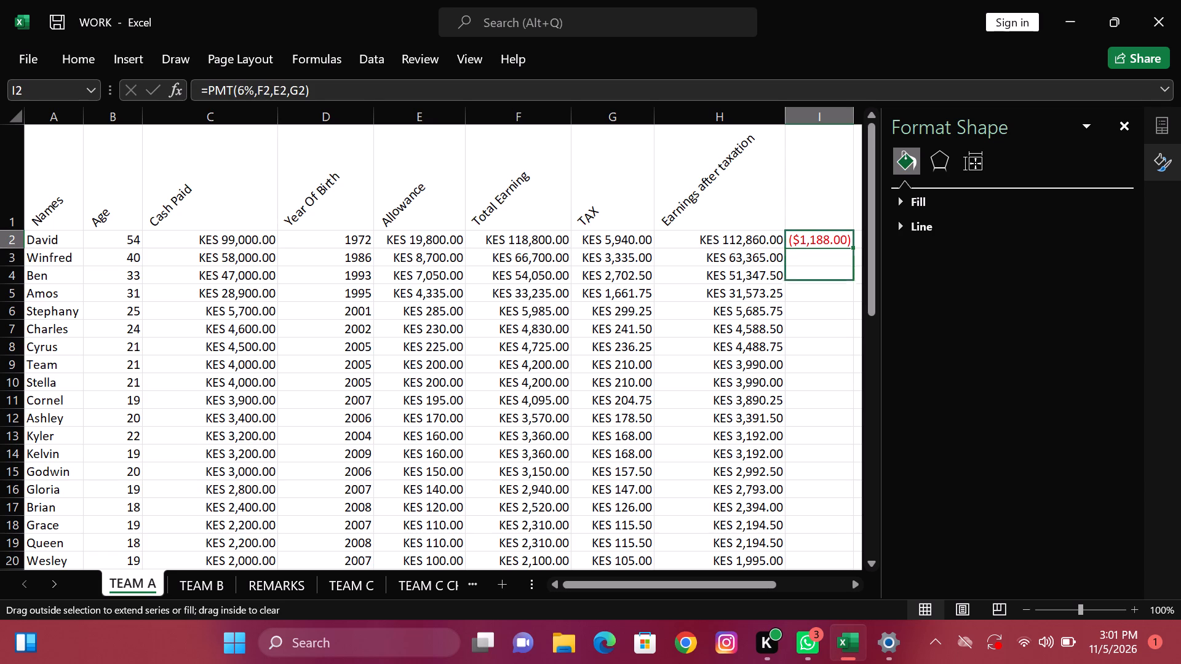
pyautogui.moveTo(856, 291); pyautogui.dragTo(881, 663)
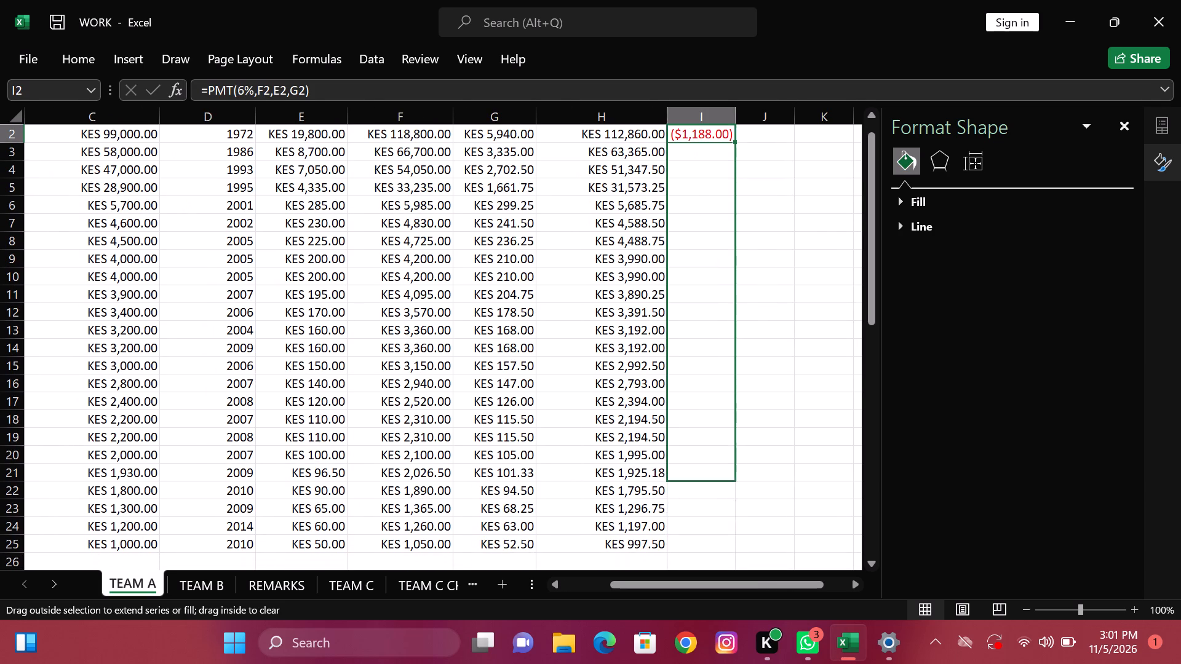
pyautogui.moveTo(881, 663); pyautogui.dragTo(873, 663)
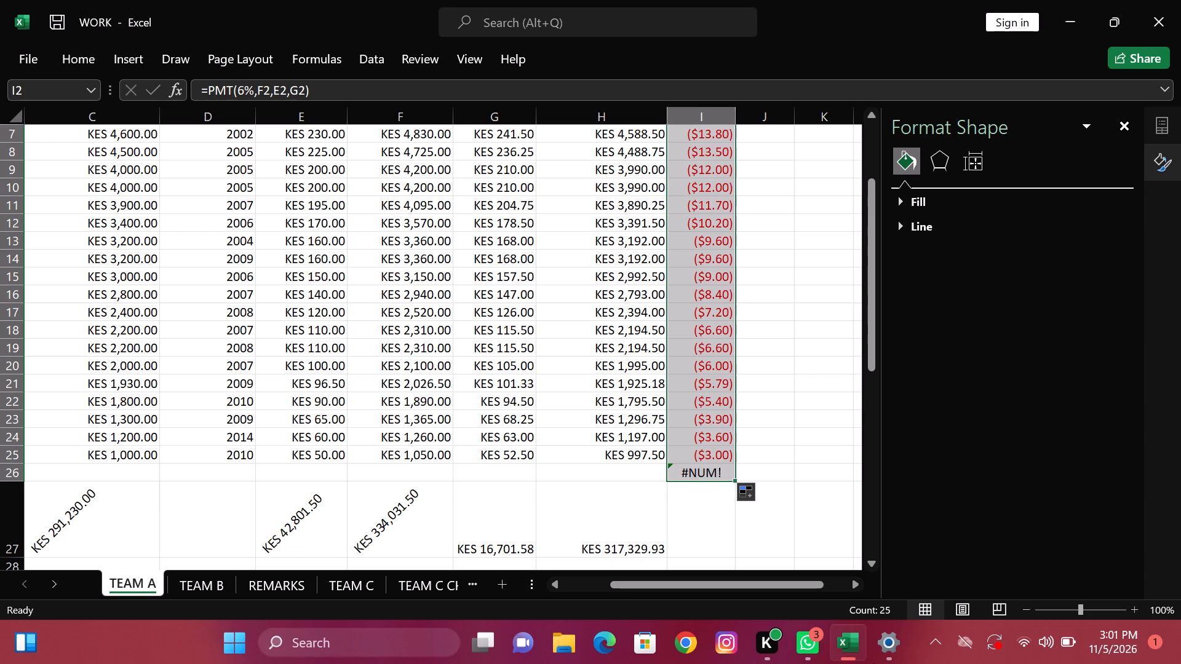
pyautogui.click(813, 458)
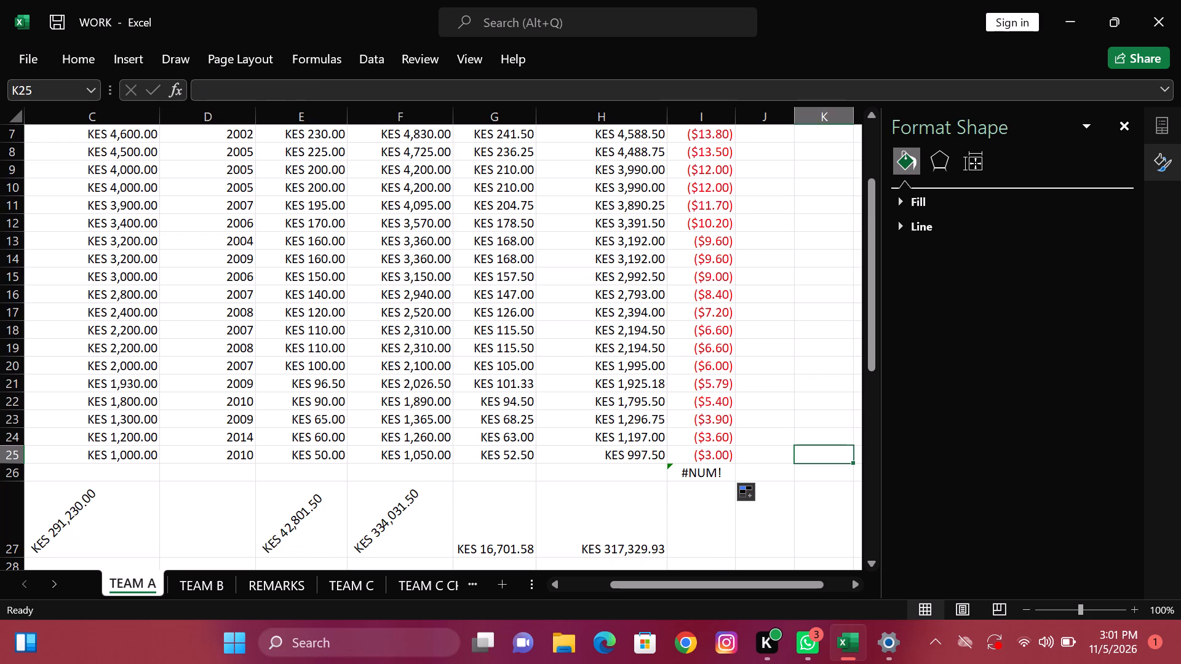
# Go back up to cell J1 in the header row, looking over the PMT results in column I.
pyautogui.click(750, 131)
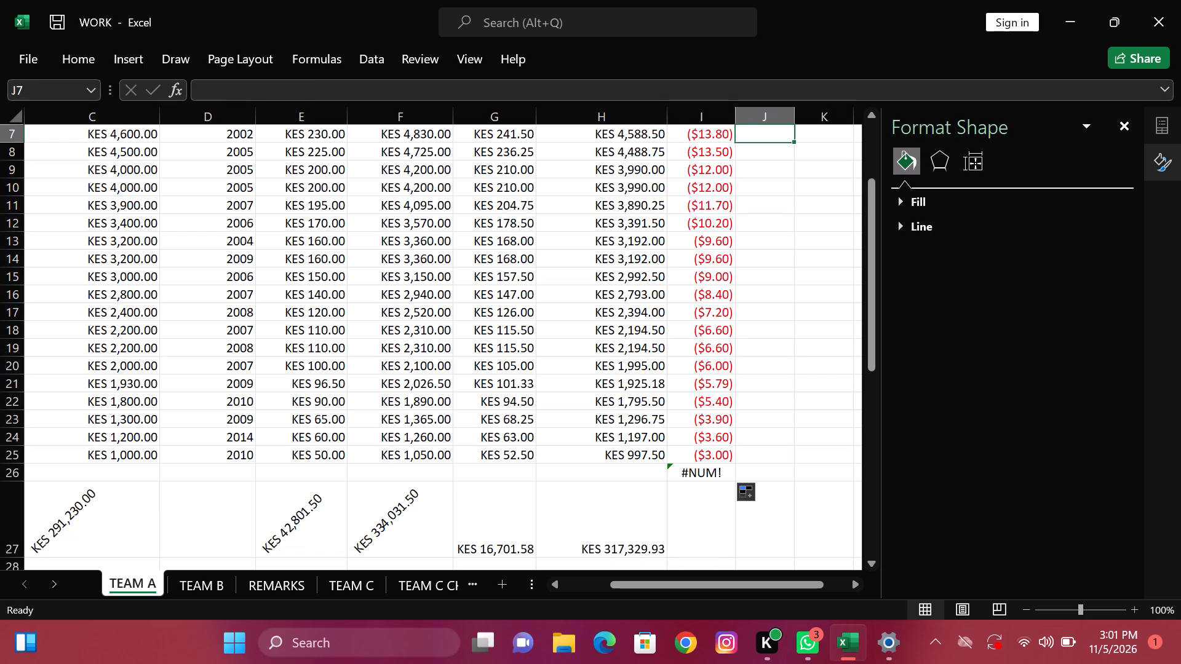
pyautogui.press('Up')
pyautogui.press('Up')
pyautogui.press('Up')
pyautogui.press('Up')
pyautogui.press('Up')
pyautogui.press('Up')
pyautogui.press('Up')
pyautogui.press('Up')
pyautogui.press('Up')
pyautogui.press('Up')
pyautogui.press('Up')
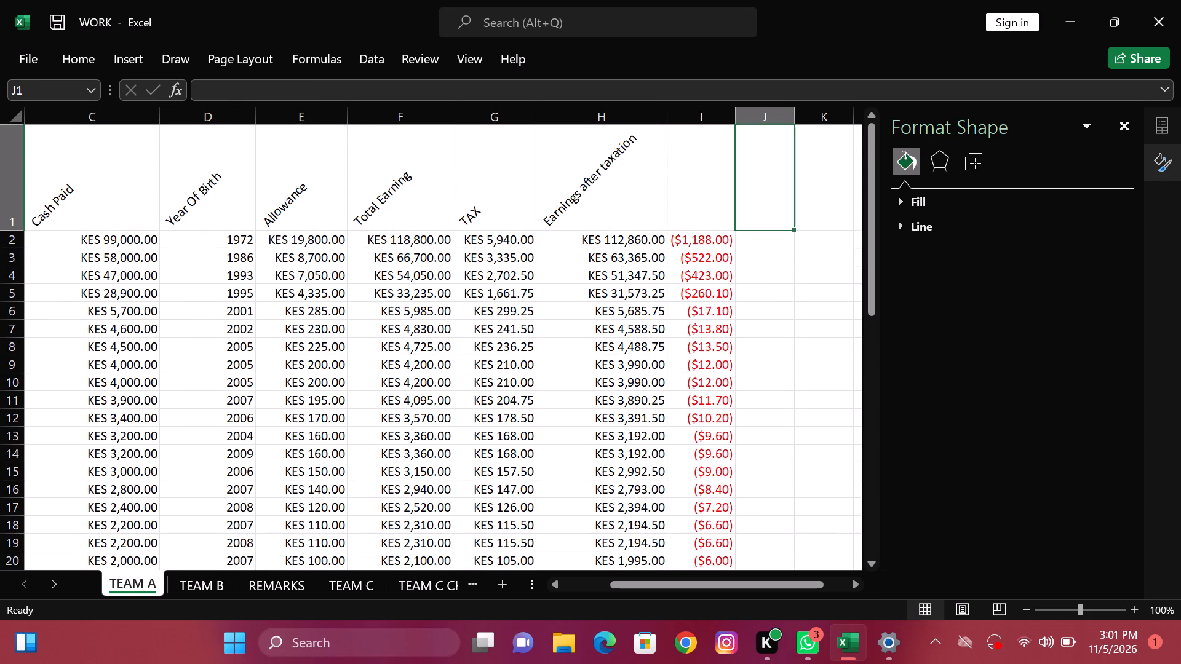
# Format the PMT result in cell I2 as Accounting with the KES currency symbol.
pyautogui.click(716, 242)
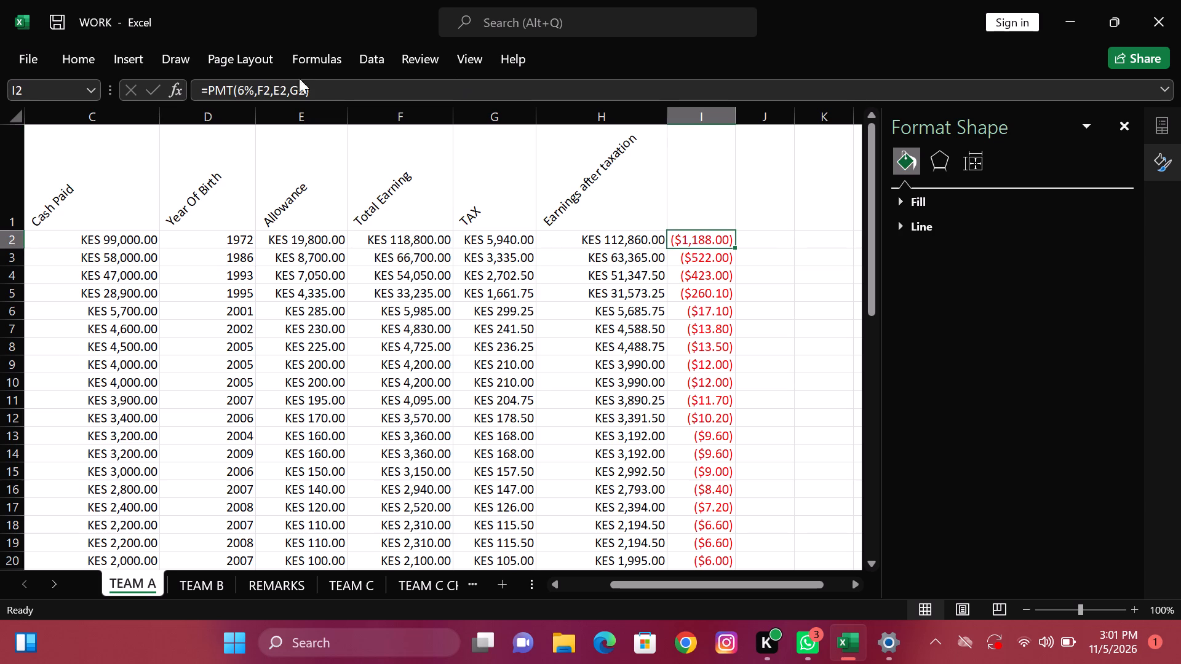
pyautogui.click(74, 60)
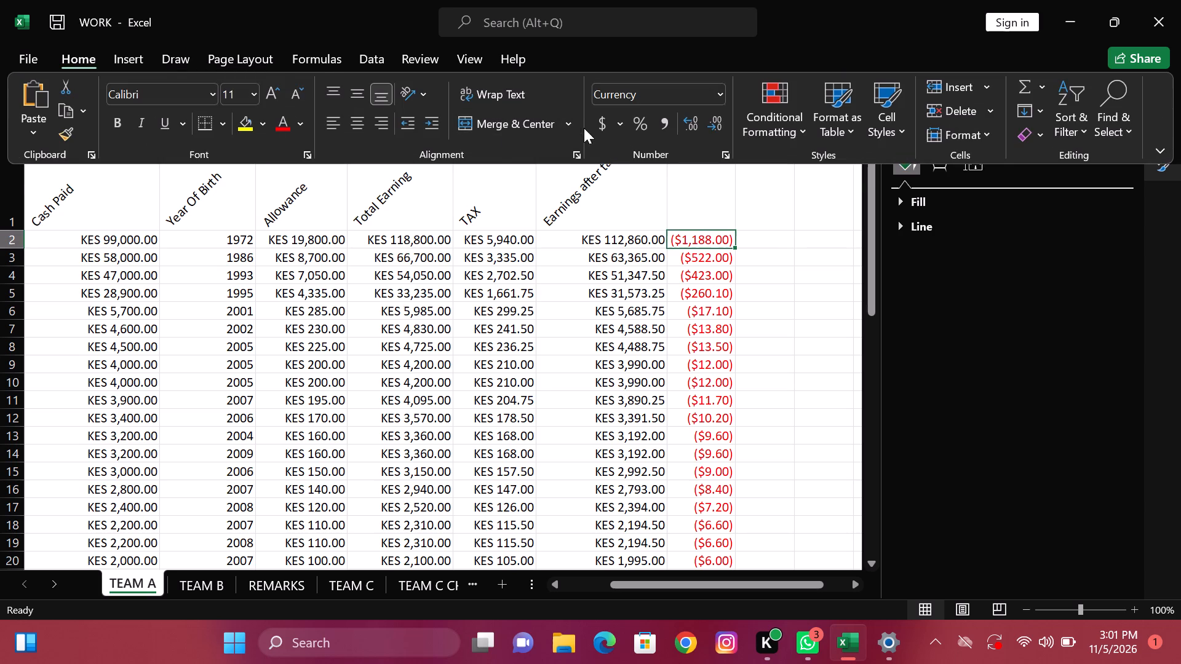
pyautogui.moveTo(606, 138); pyautogui.dragTo(621, 125)
pyautogui.click(621, 125)
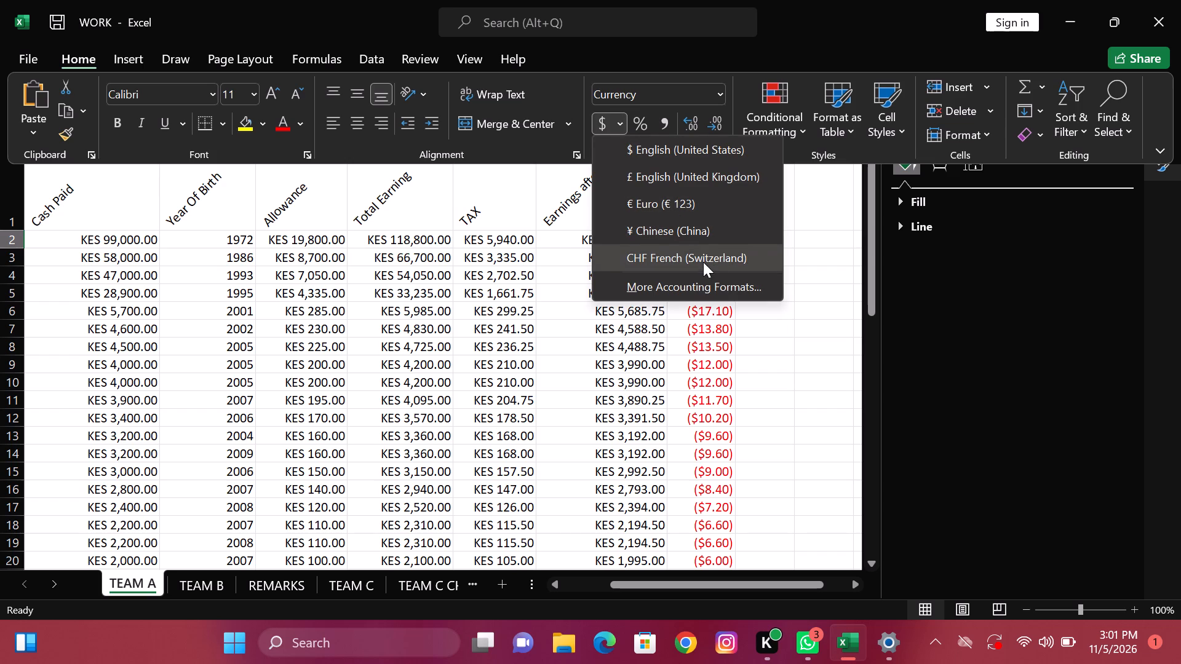
pyautogui.click(710, 288)
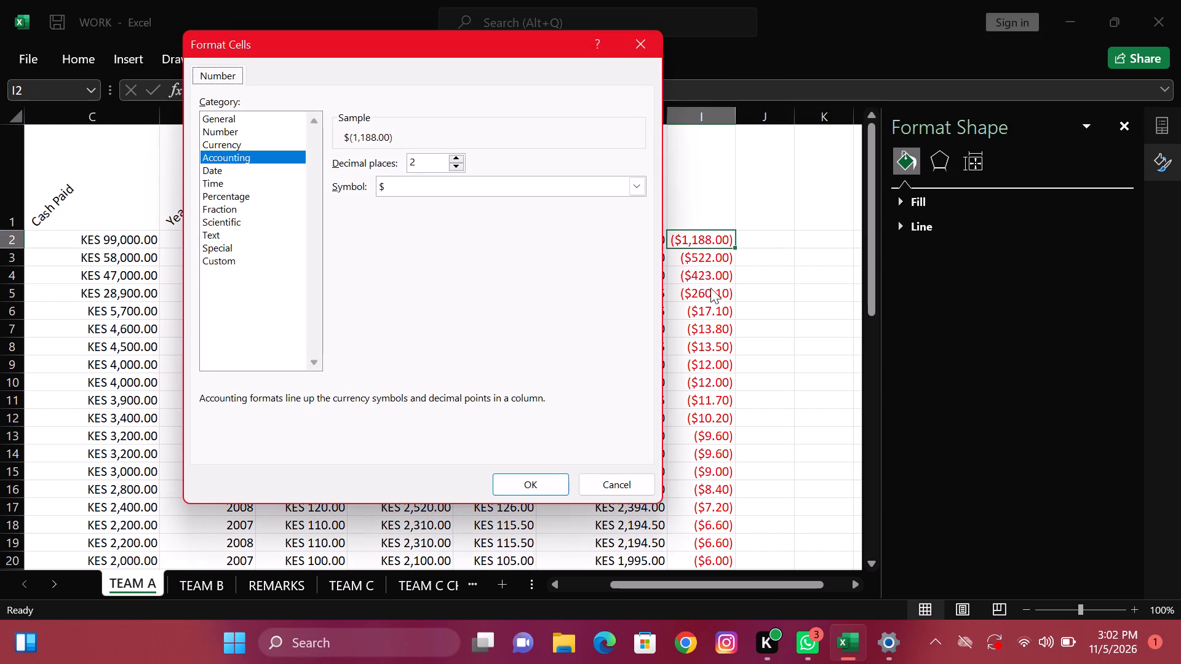
pyautogui.click(425, 188)
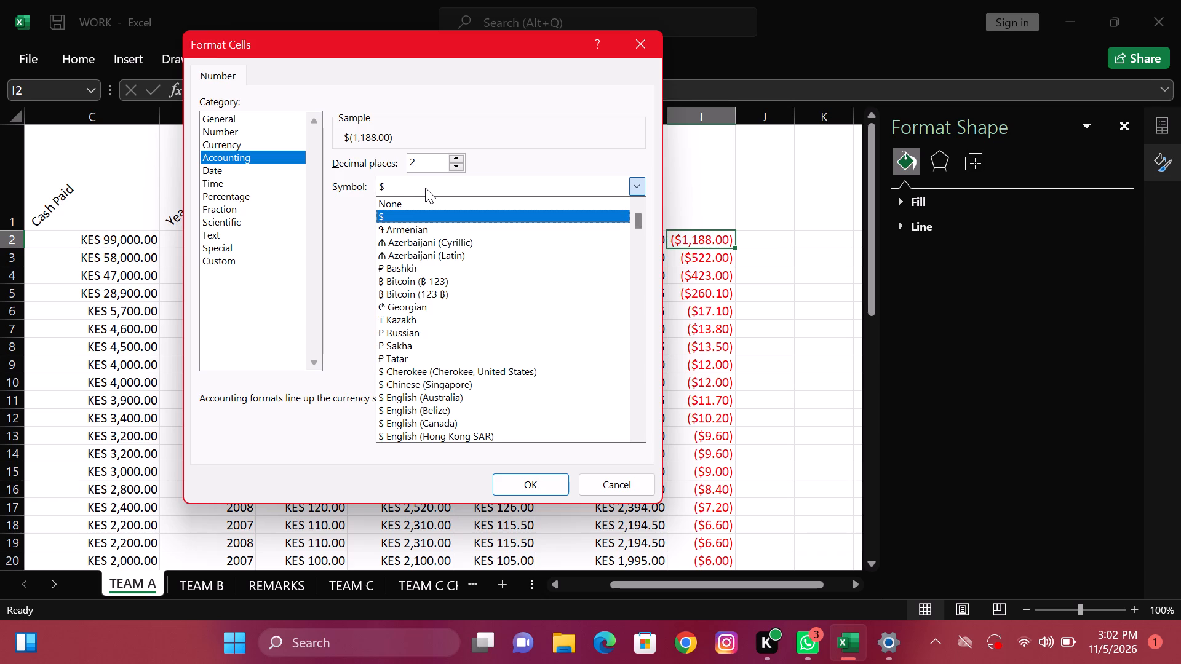
pyautogui.press('k')
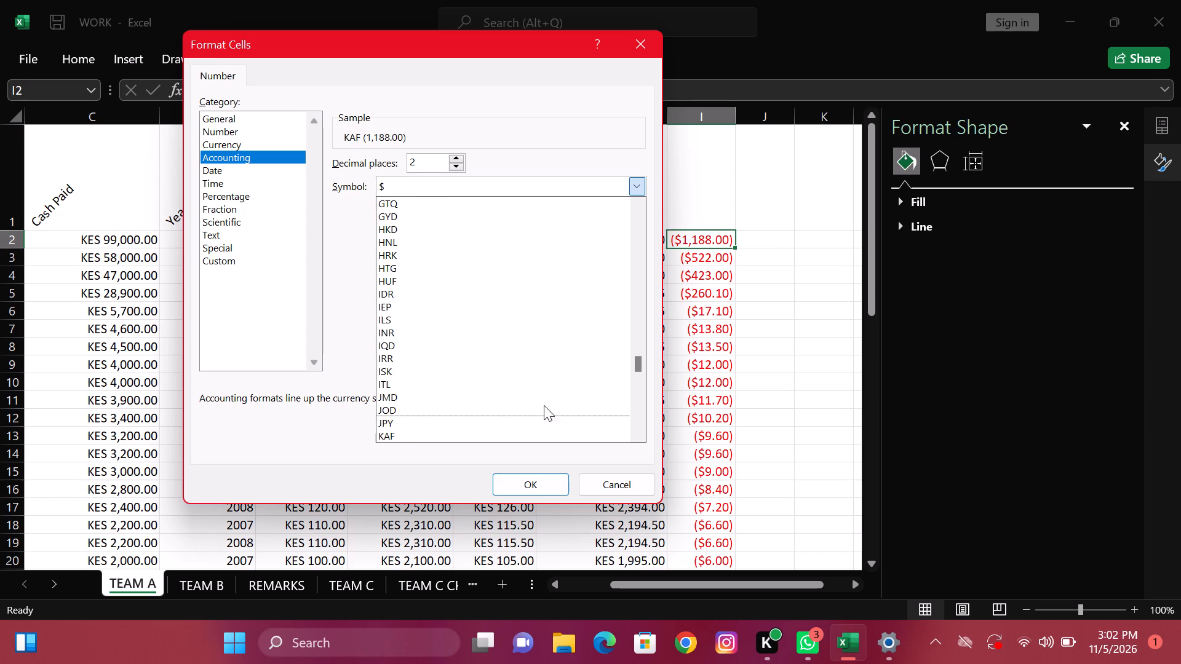
pyautogui.click(640, 438)
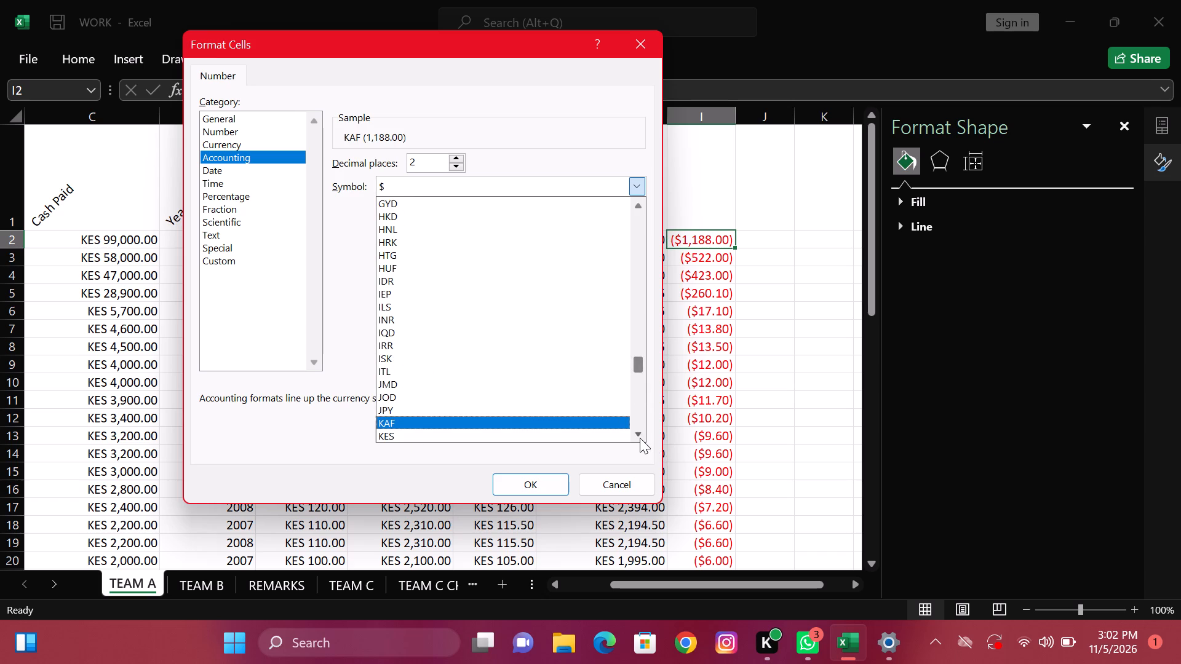
pyautogui.click(640, 438)
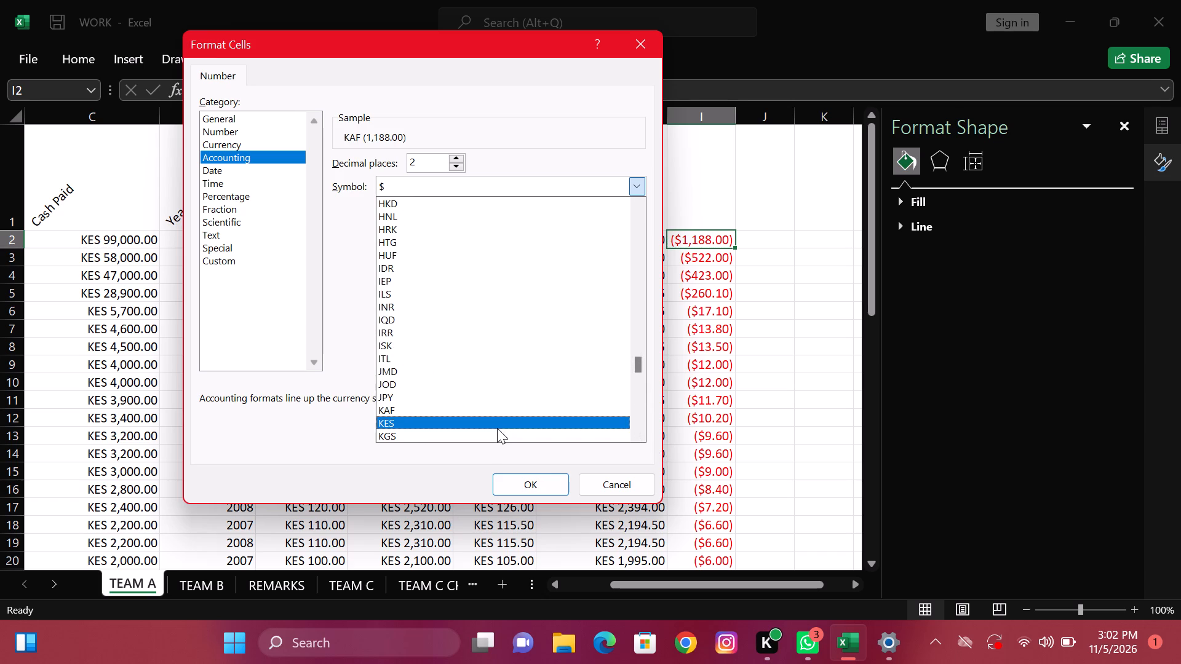
pyautogui.click(497, 428)
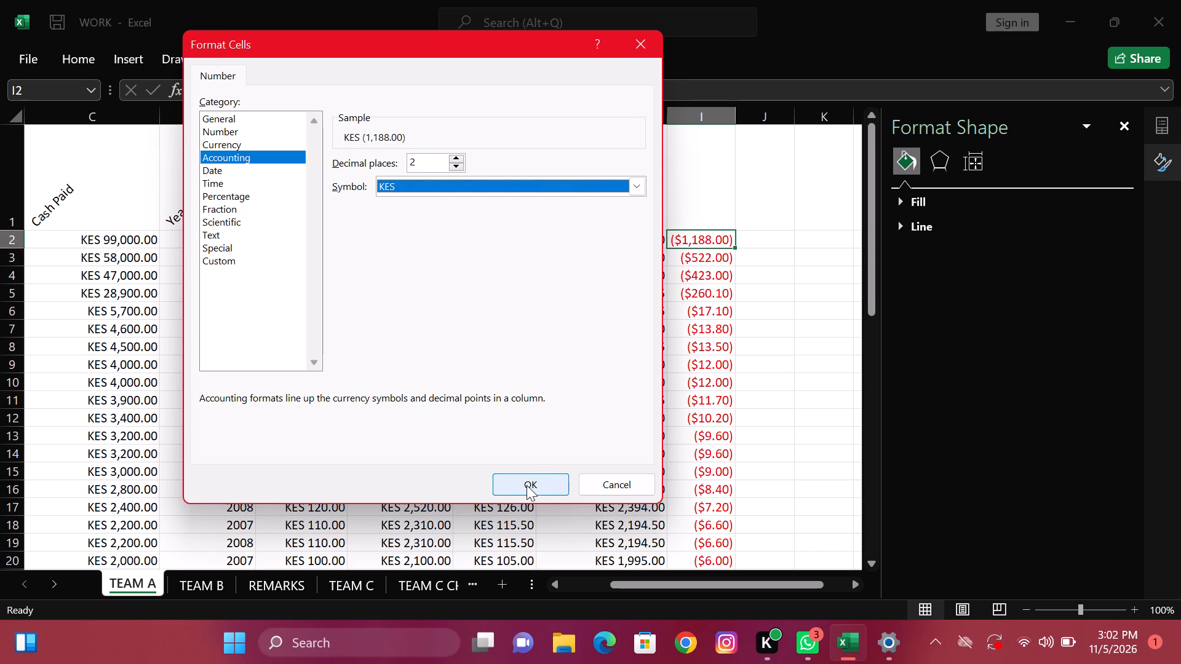
pyautogui.click(529, 486)
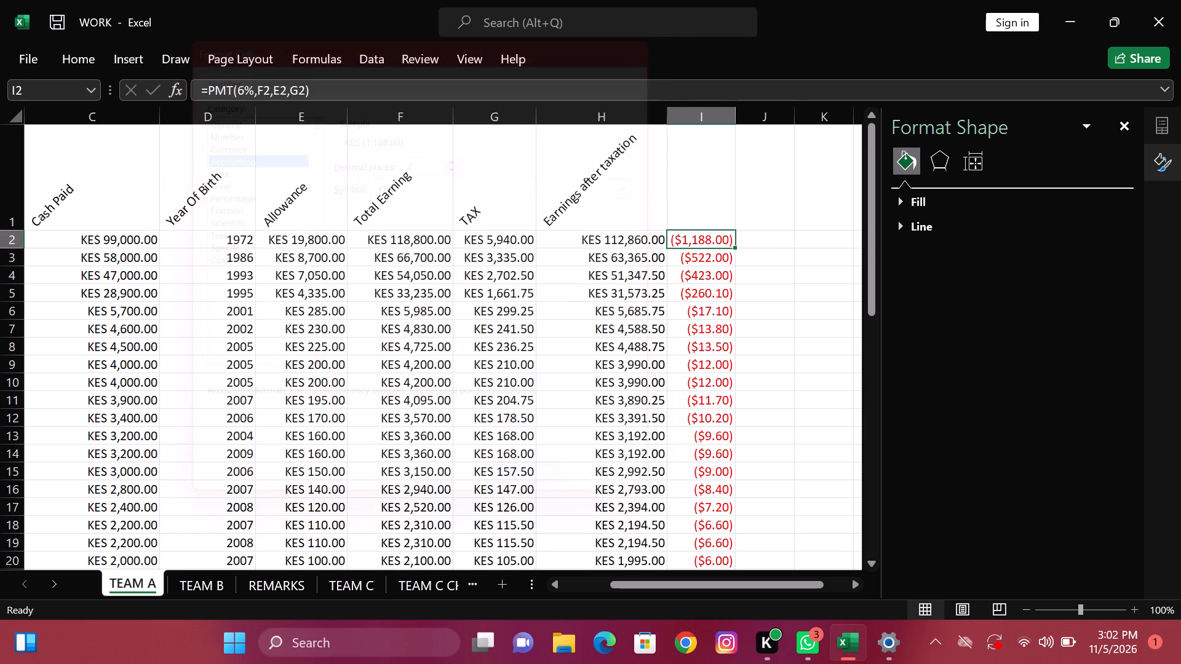
# Fill the KES-formatted PMT formula from cell I2 down column I through I25.
pyautogui.moveTo(754, 247); pyautogui.dragTo(755, 304)
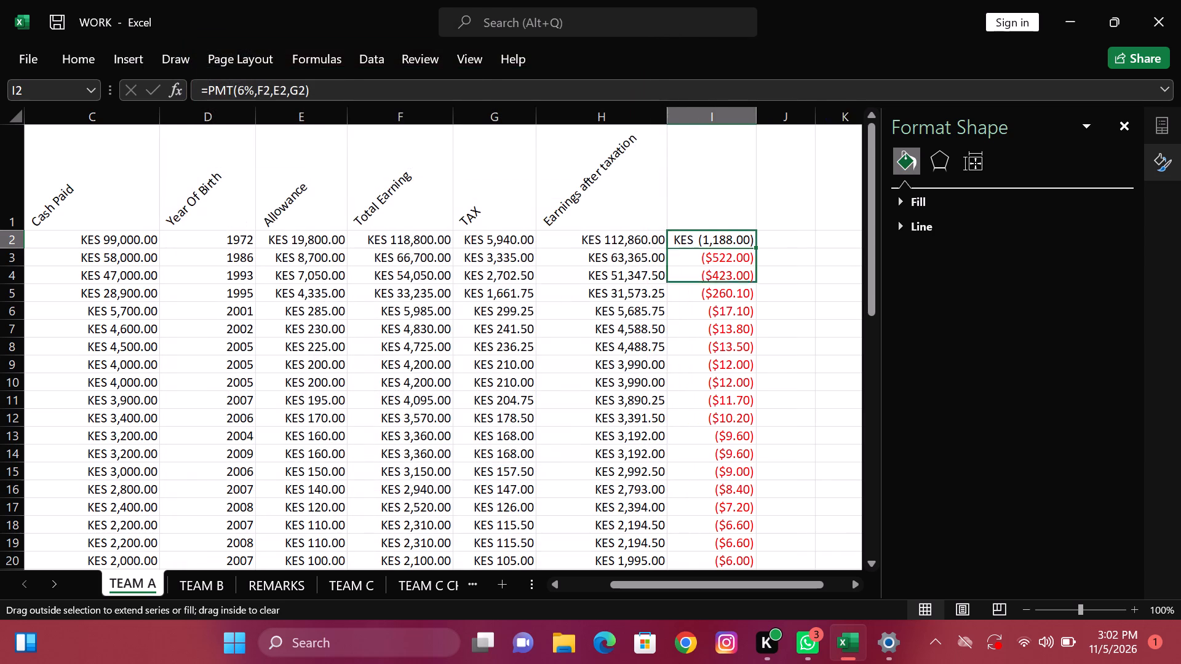
pyautogui.moveTo(755, 304); pyautogui.dragTo(757, 534)
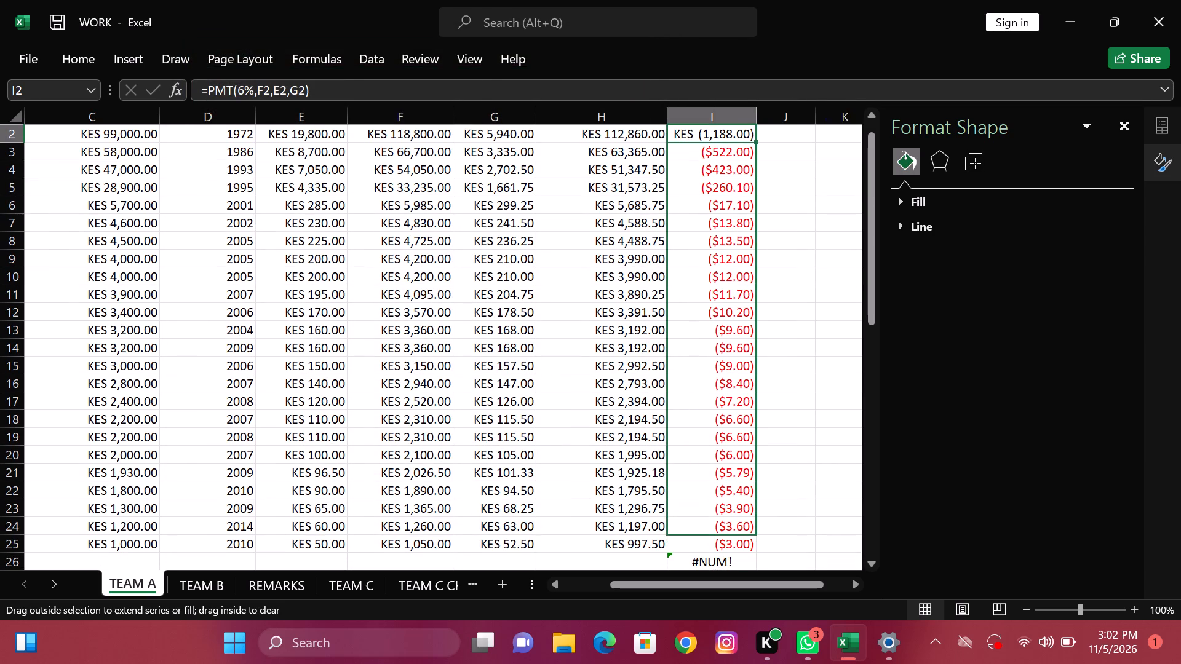
pyautogui.moveTo(757, 534); pyautogui.dragTo(752, 550)
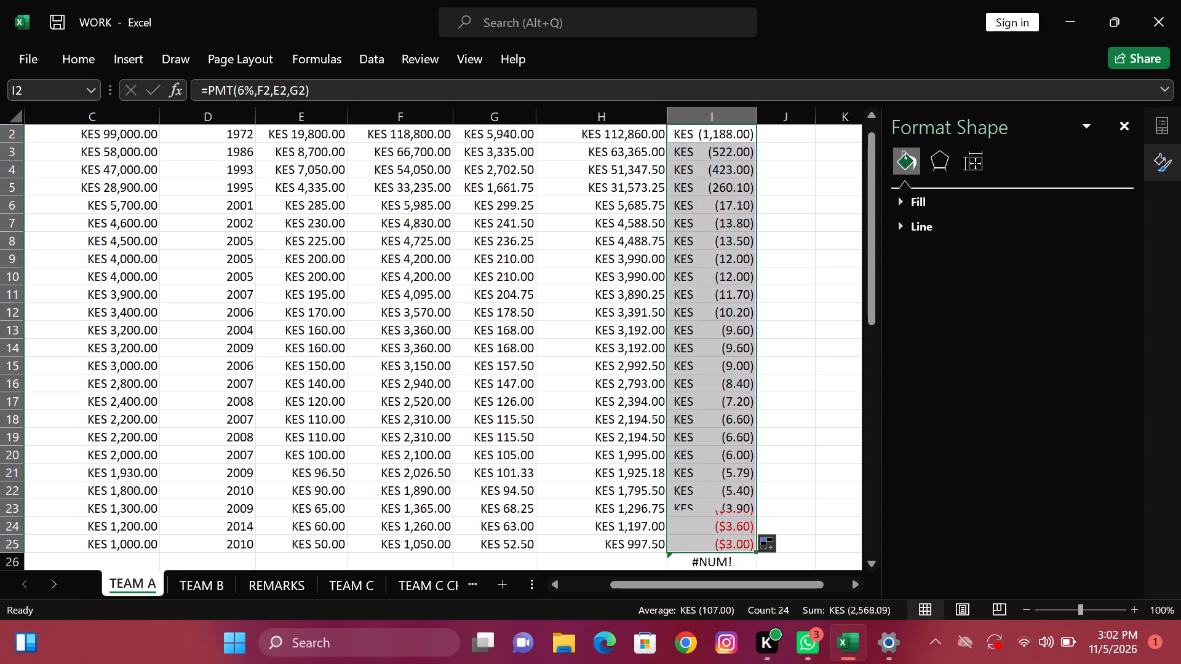
# Enter the heading PMT in cell I1 above the loan-payment column.
pyautogui.click(766, 157)
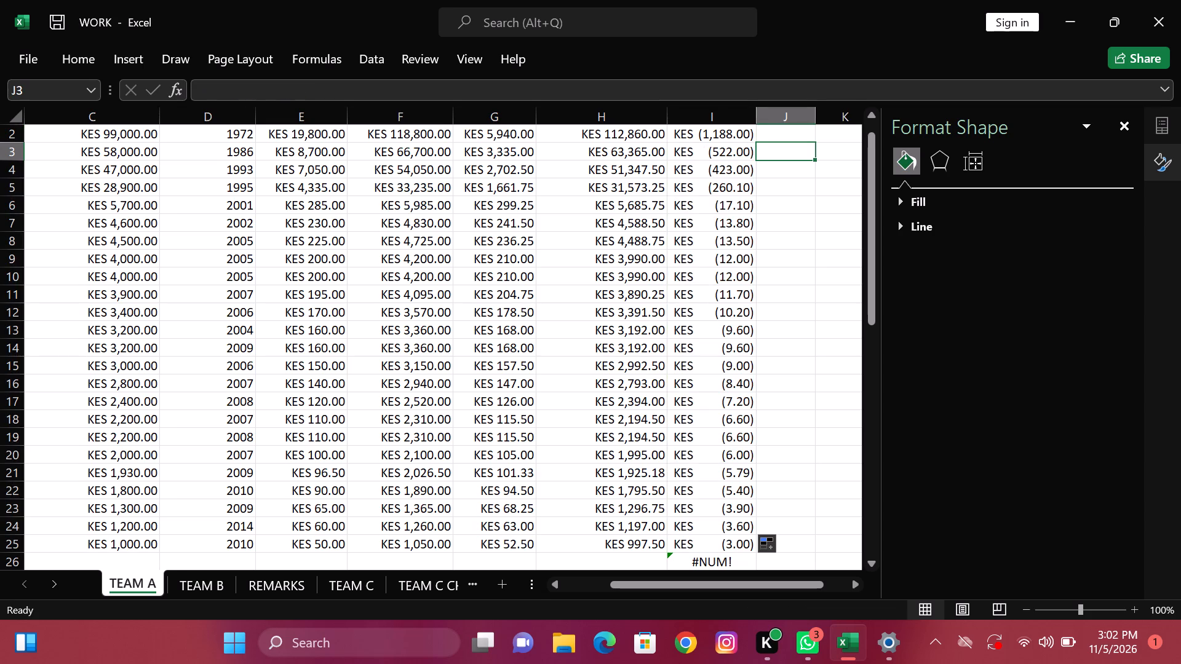
pyautogui.press('Up')
pyautogui.press('Up')
pyautogui.press('Up')
pyautogui.press('Up')
pyautogui.press('Up')
pyautogui.press('Up')
pyautogui.press('Up')
pyautogui.press('Up')
pyautogui.press('Up')
pyautogui.press('Up')
pyautogui.press('Up')
pyautogui.press('Up')
pyautogui.press('Up')
pyautogui.press('Up')
pyautogui.press('Up')
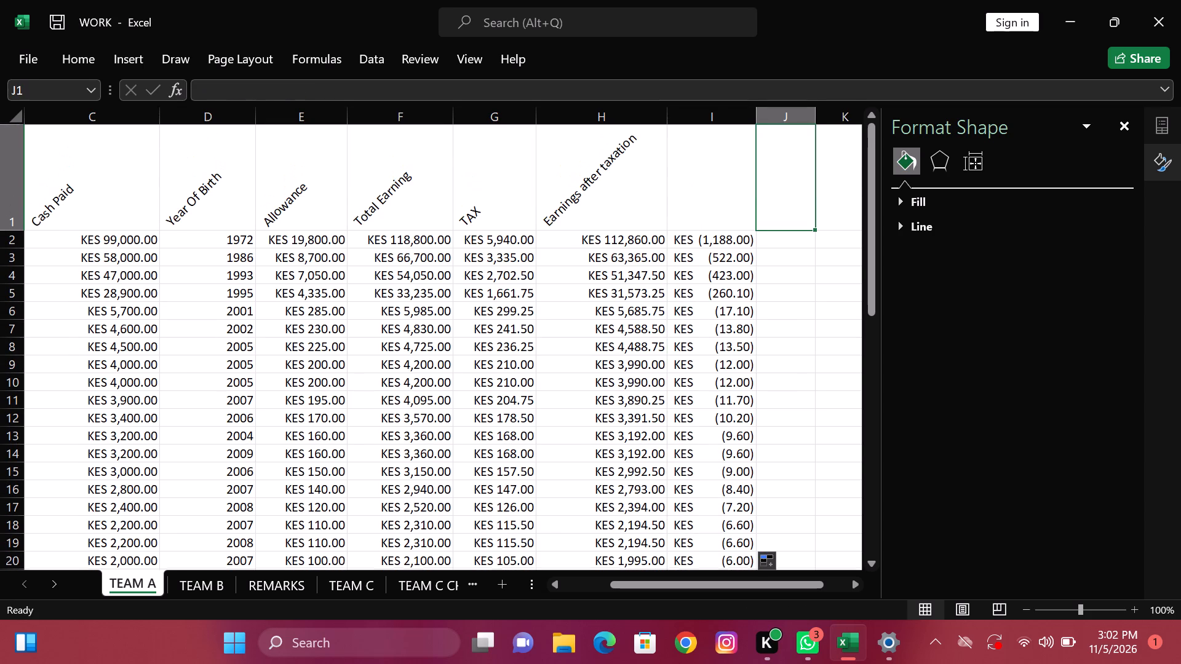
pyautogui.click(724, 166)
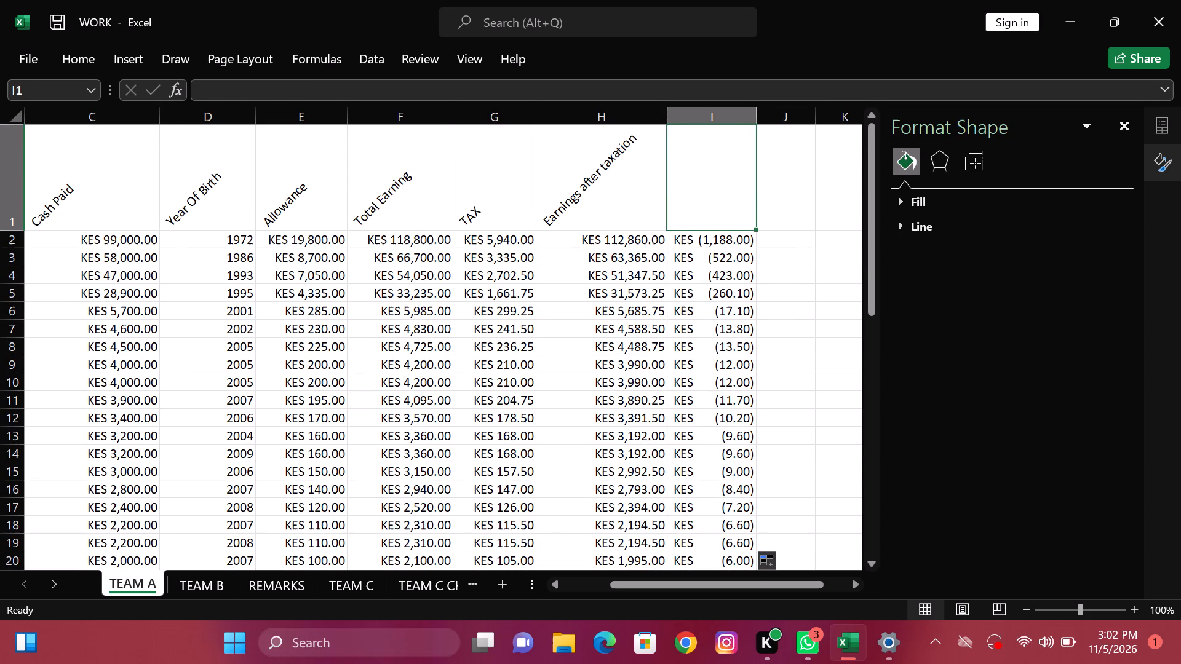
pyautogui.press('p')
pyautogui.press('r')
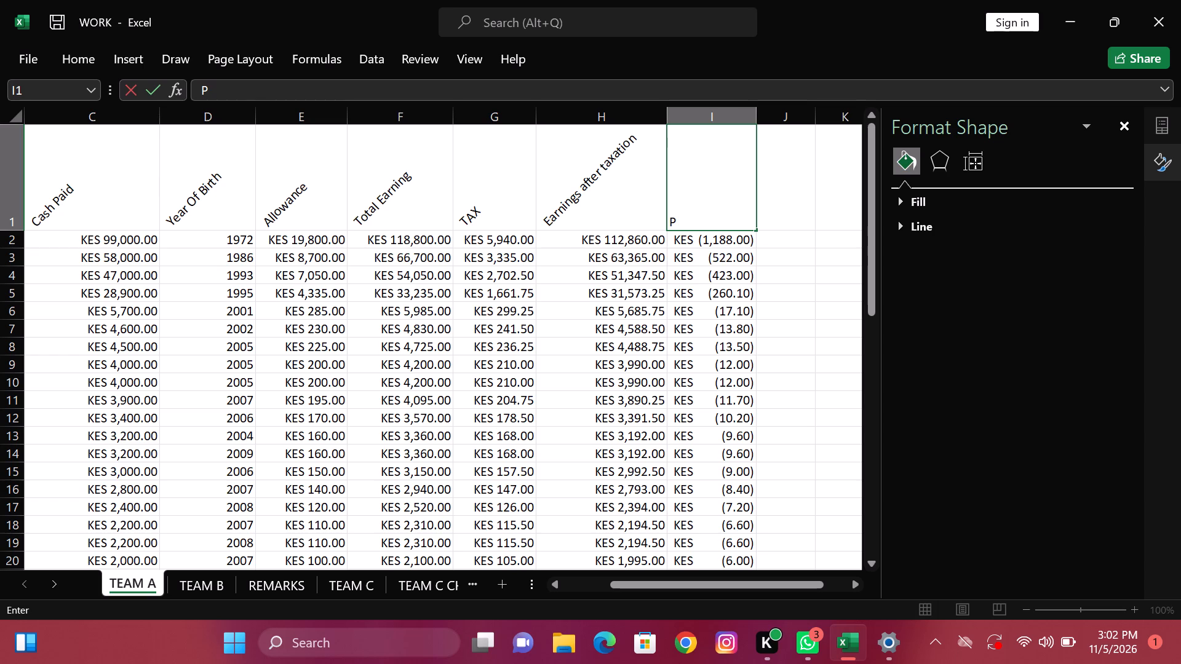
pyautogui.press('m')
pyautogui.press('BackSpace')
pyautogui.press('BackSpace')
pyautogui.write('MT')
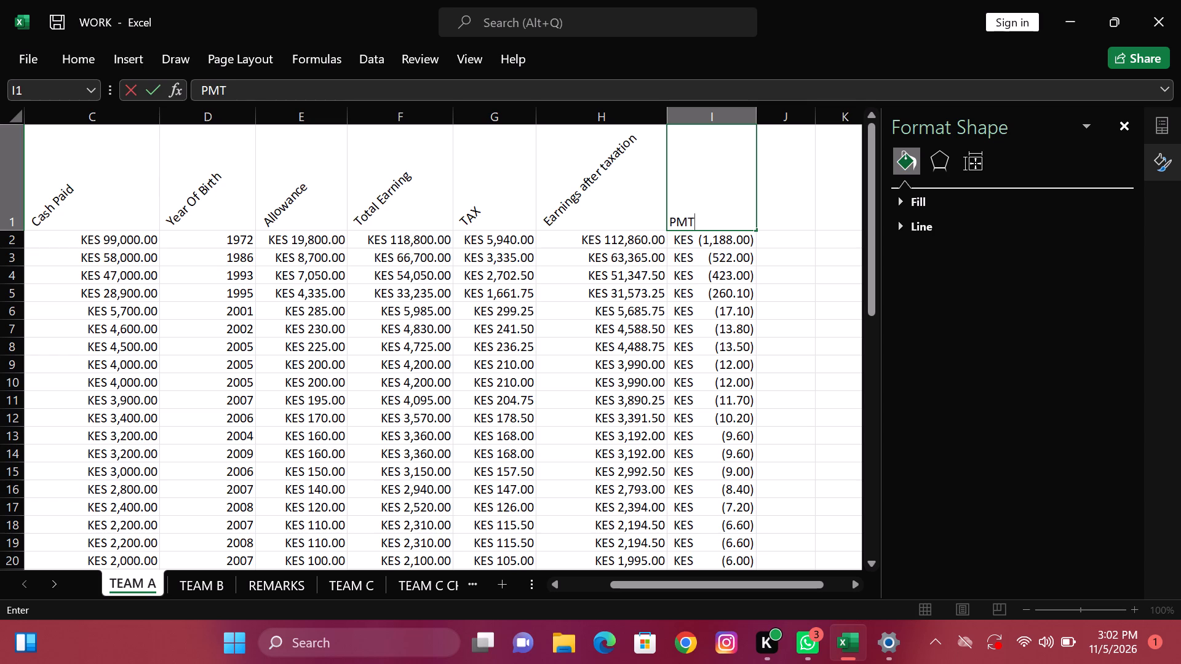
# Save the WORK workbook and close it.
pyautogui.click(62, 26)
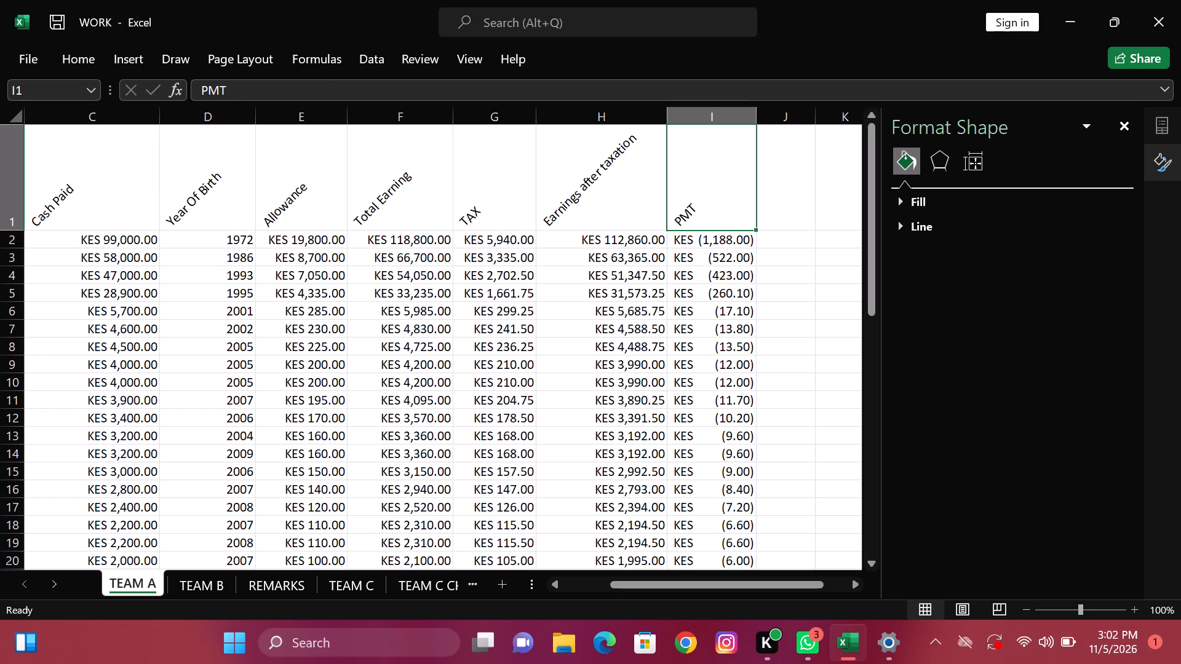
pyautogui.moveTo(38, 18); pyautogui.dragTo(97, 11)
pyautogui.doubleClick(117, 17)
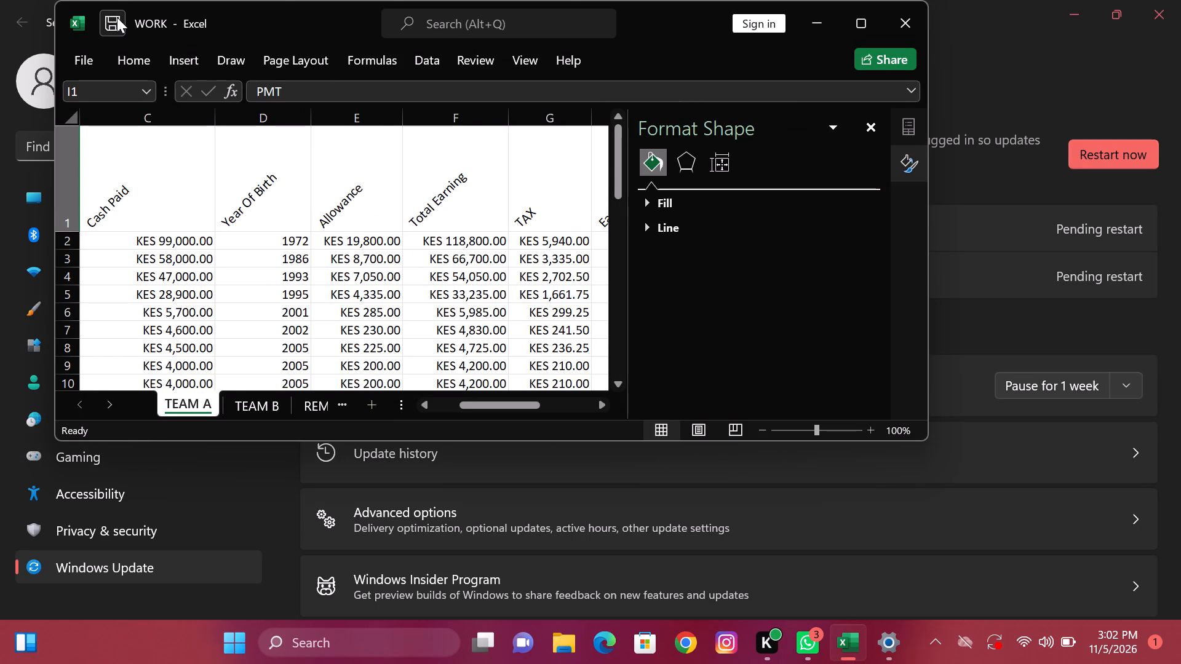
pyautogui.click(904, 4)
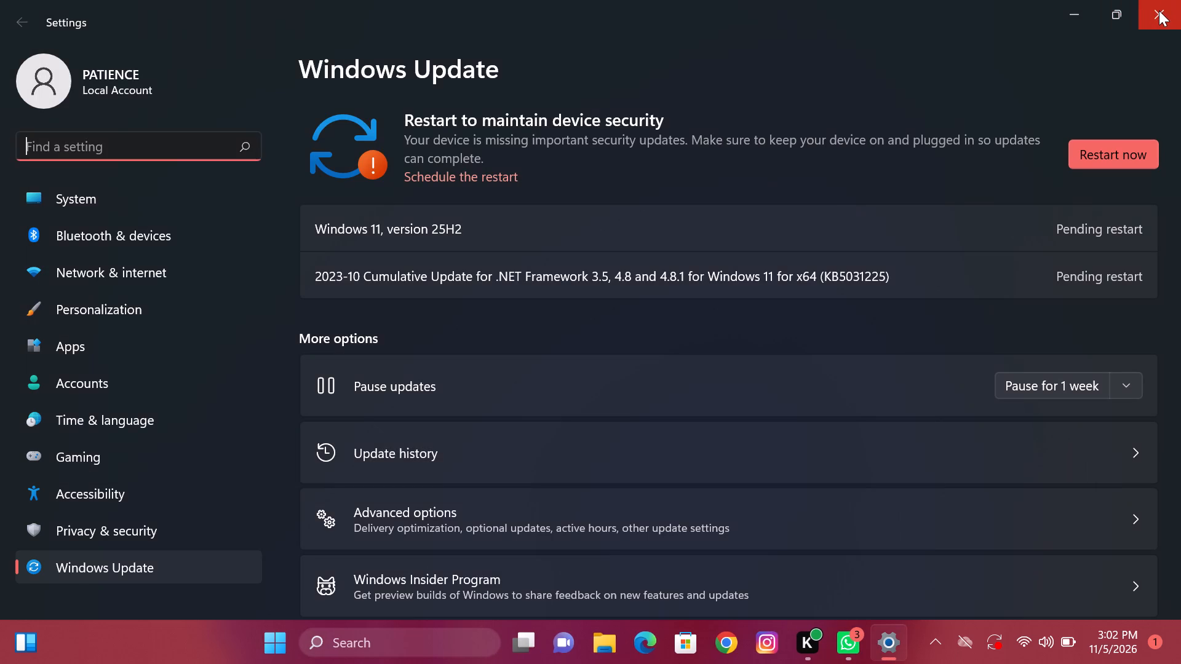